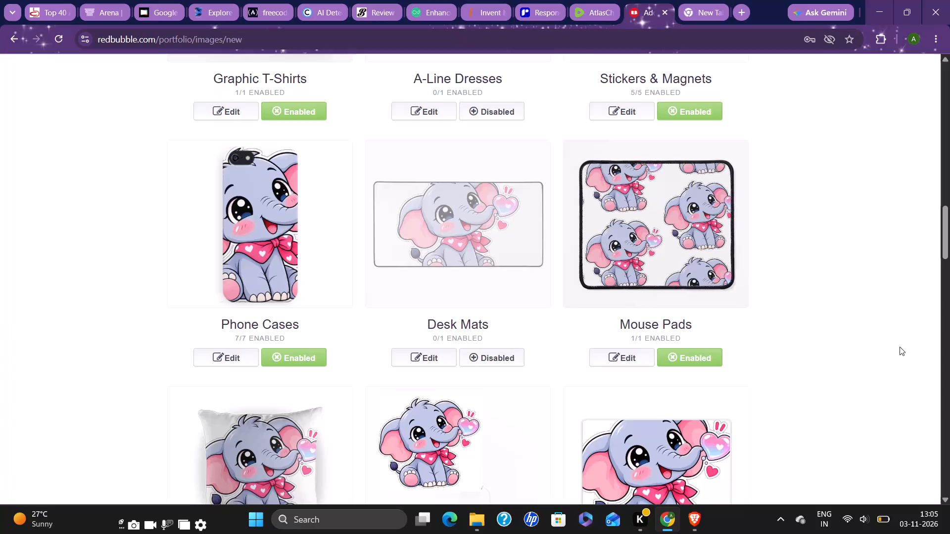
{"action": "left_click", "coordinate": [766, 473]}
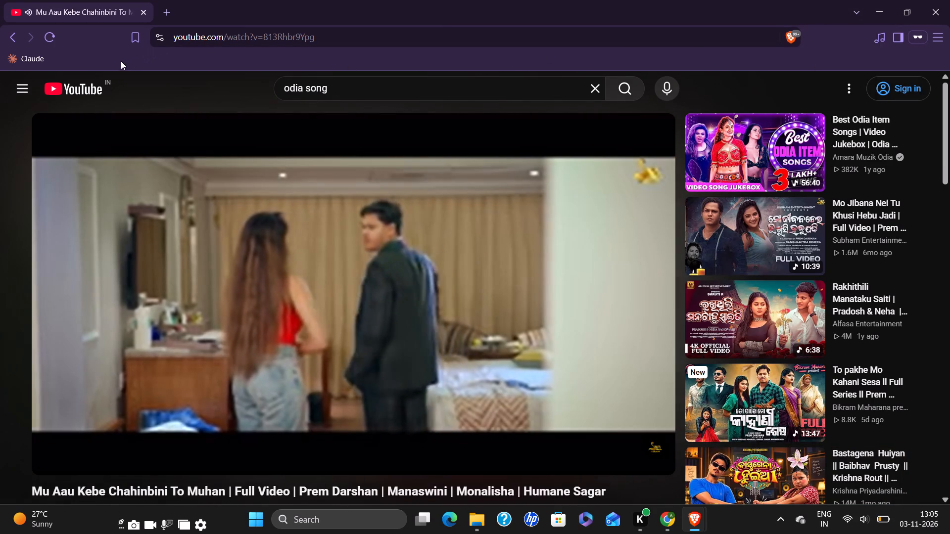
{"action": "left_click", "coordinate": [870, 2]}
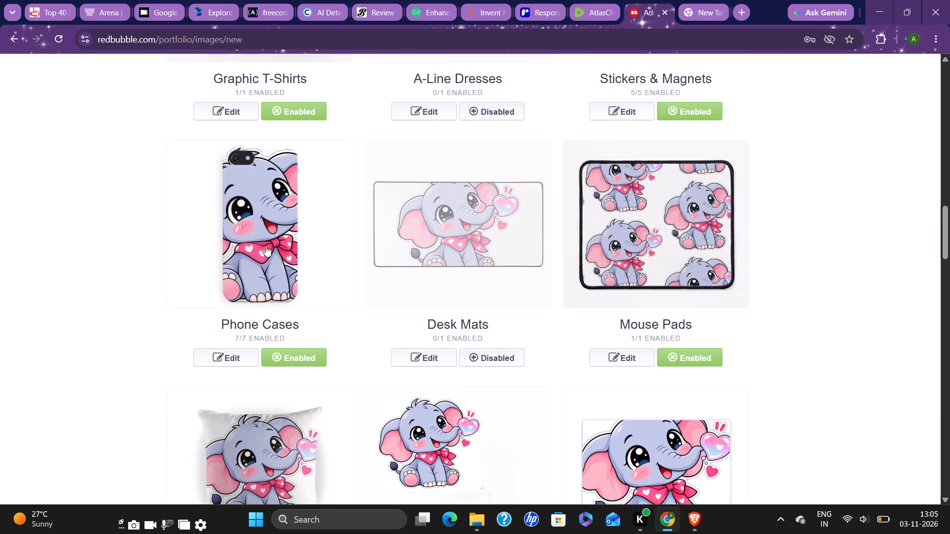
Give the Phone Cases design an offset grid pattern at 13% image scale and apply the changes.
{"action": "left_click", "coordinate": [263, 250]}
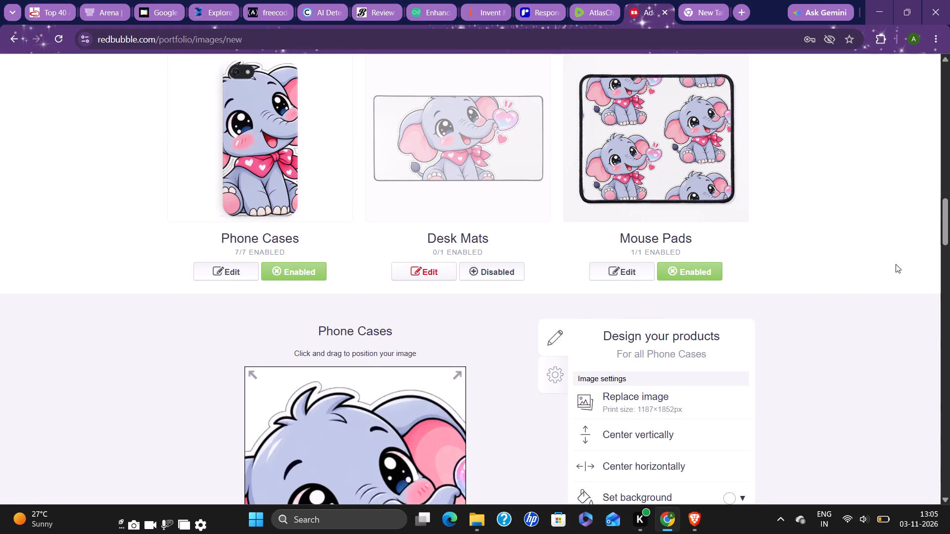
{"action": "left_click_drag", "start_coordinate": [949, 221], "coordinate": [949, 252]}
{"action": "left_click", "coordinate": [949, 252]}
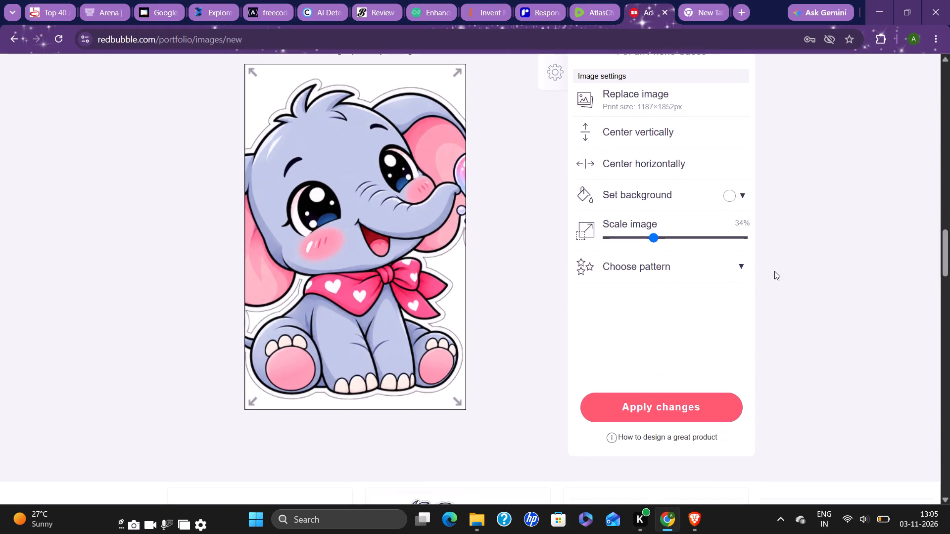
{"action": "double_click", "coordinate": [715, 270]}
{"action": "left_click", "coordinate": [710, 314]}
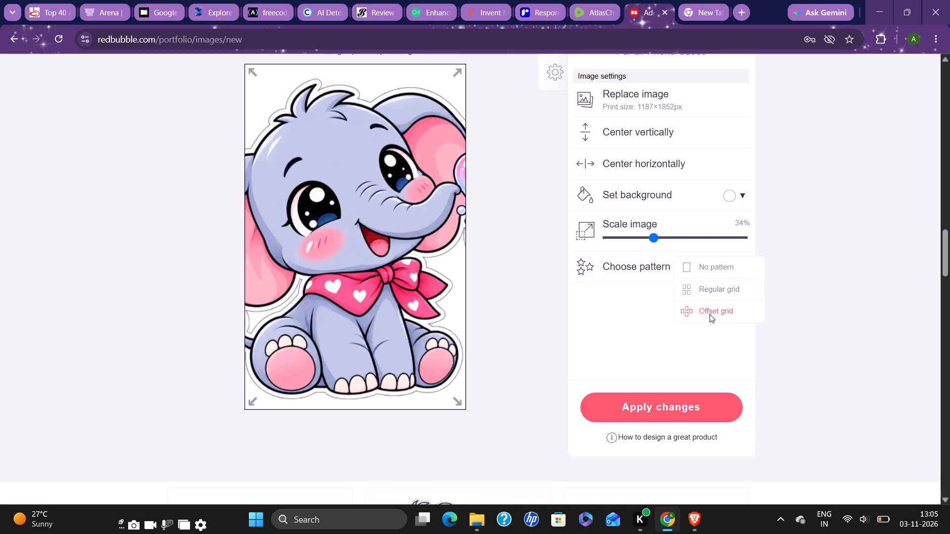
{"action": "left_click_drag", "start_coordinate": [650, 238], "coordinate": [638, 238]}
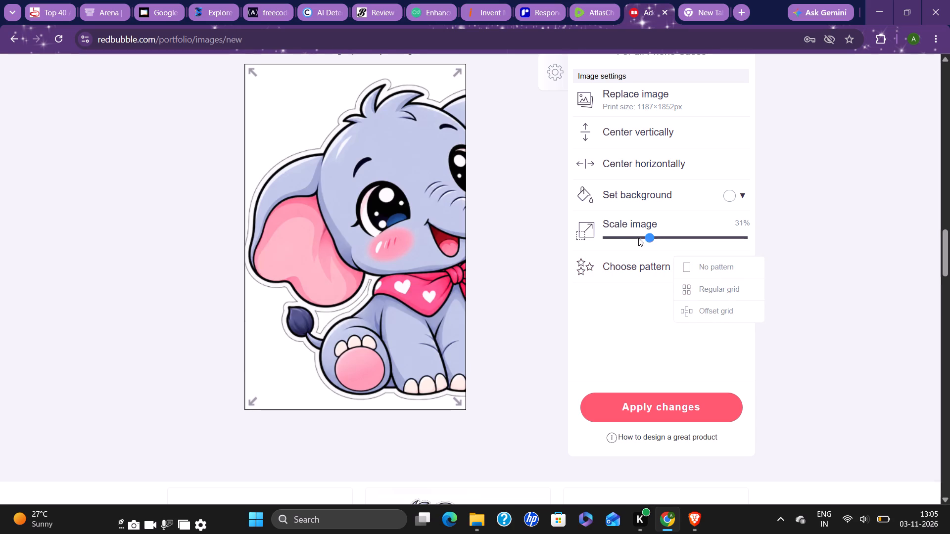
{"action": "left_click_drag", "start_coordinate": [638, 238], "coordinate": [635, 236]}
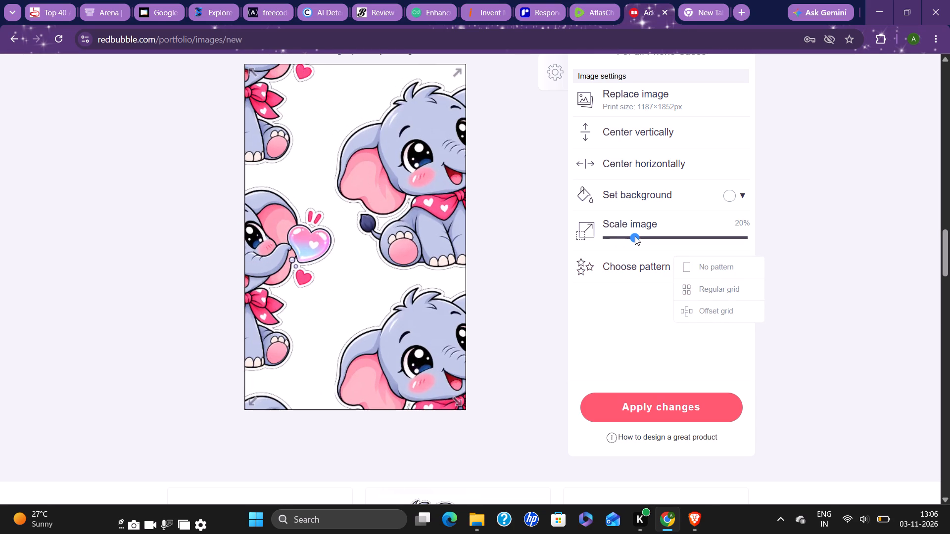
{"action": "left_click_drag", "start_coordinate": [635, 236], "coordinate": [625, 239]}
{"action": "left_click", "coordinate": [625, 239]}
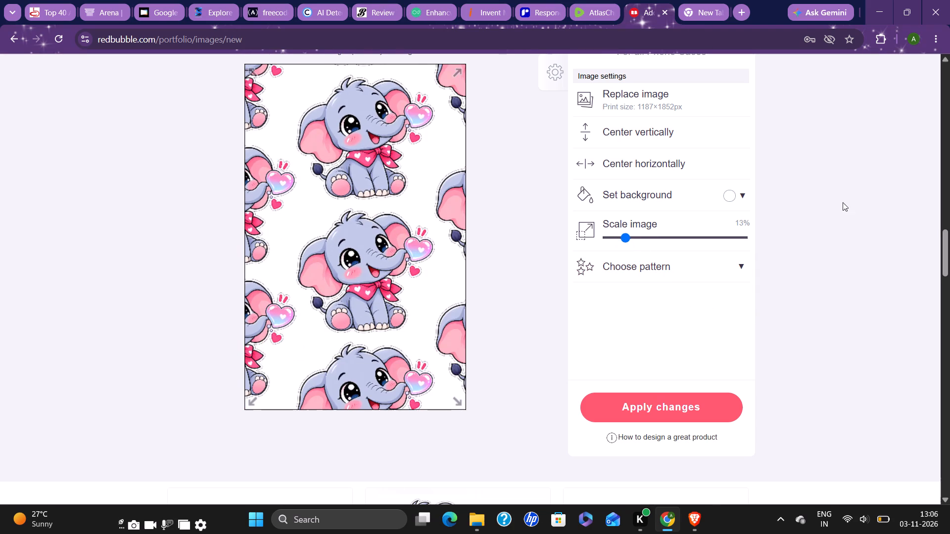
{"action": "left_click", "coordinate": [684, 408]}
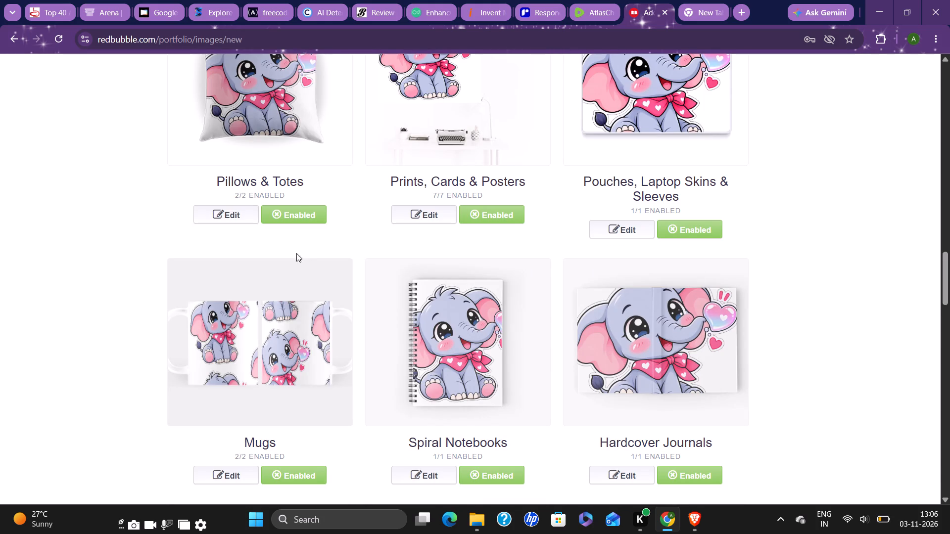
Give the Pillows & Totes design an offset grid pattern at 16% image scale and apply the changes.
{"action": "left_click_drag", "start_coordinate": [949, 277], "coordinate": [949, 246]}
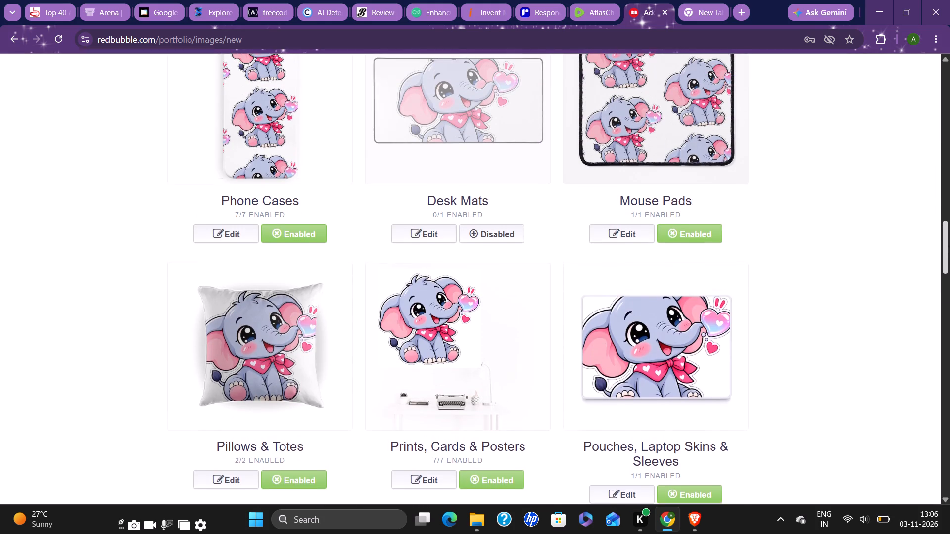
{"action": "left_click_drag", "start_coordinate": [949, 246], "coordinate": [949, 238]}
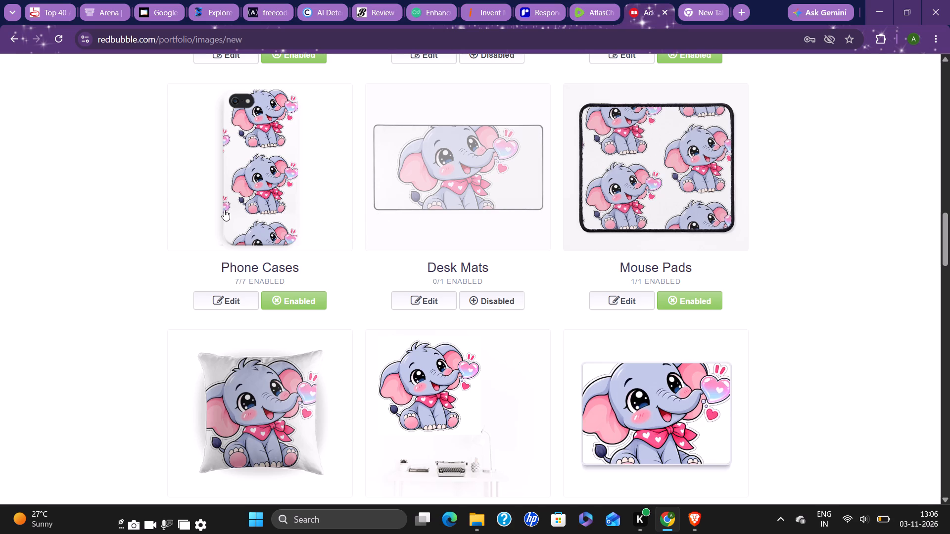
{"action": "left_click_drag", "start_coordinate": [949, 254], "coordinate": [949, 221]}
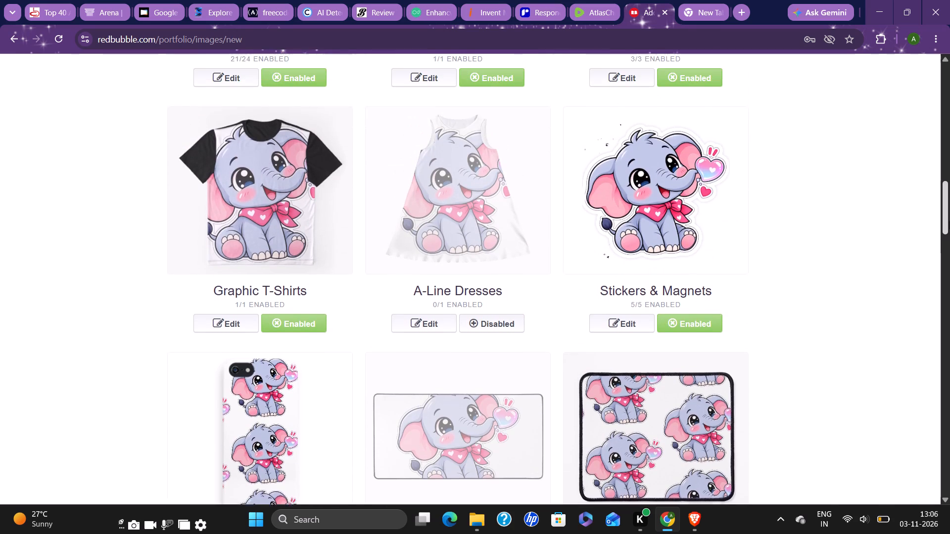
{"action": "left_click_drag", "start_coordinate": [949, 221], "coordinate": [948, 274]}
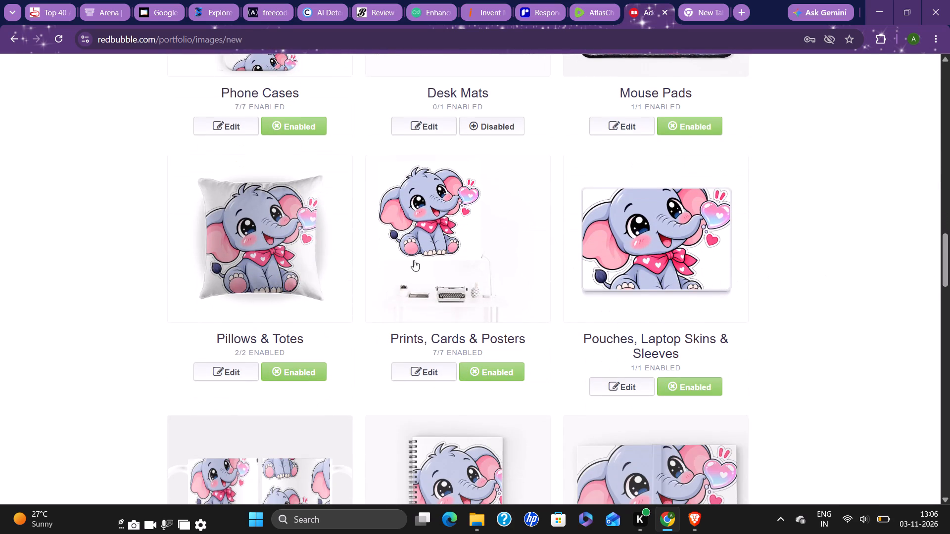
{"action": "left_click", "coordinate": [284, 256]}
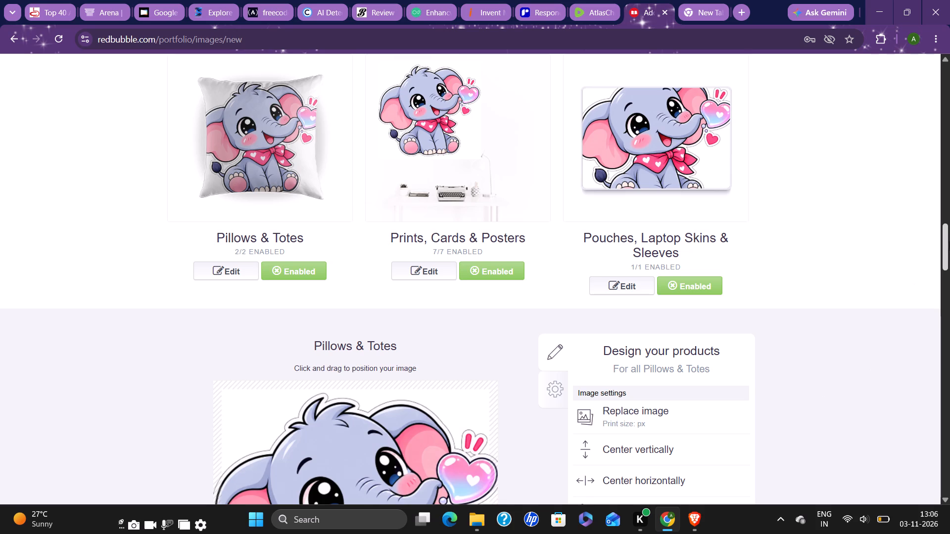
{"action": "left_click_drag", "start_coordinate": [949, 241], "coordinate": [946, 268]}
{"action": "left_click", "coordinate": [704, 327]}
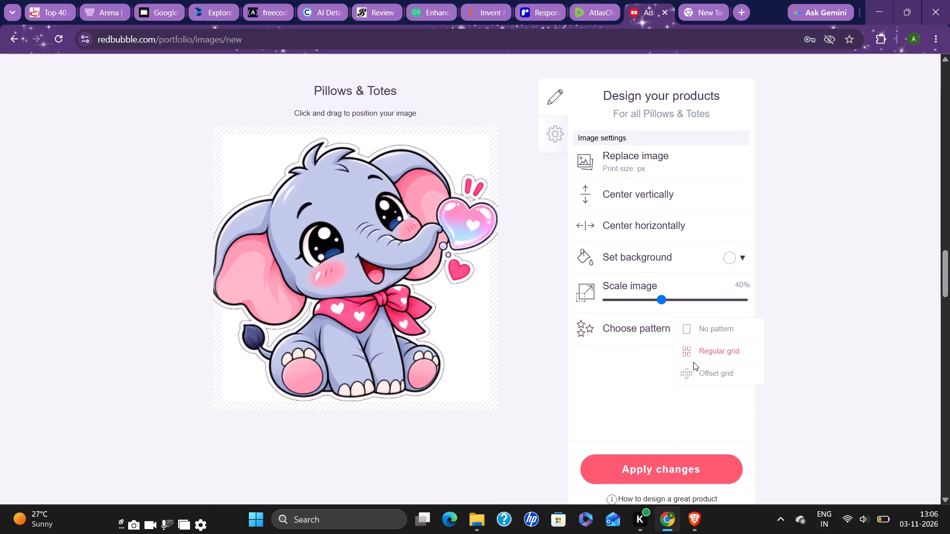
{"action": "left_click", "coordinate": [693, 366]}
{"action": "left_click_drag", "start_coordinate": [658, 302], "coordinate": [648, 302]}
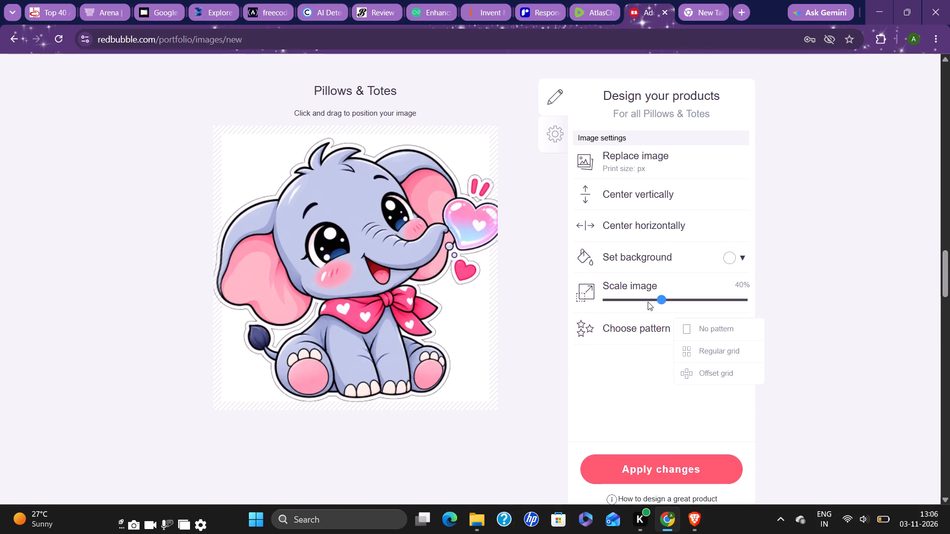
{"action": "left_click_drag", "start_coordinate": [648, 302], "coordinate": [636, 298]}
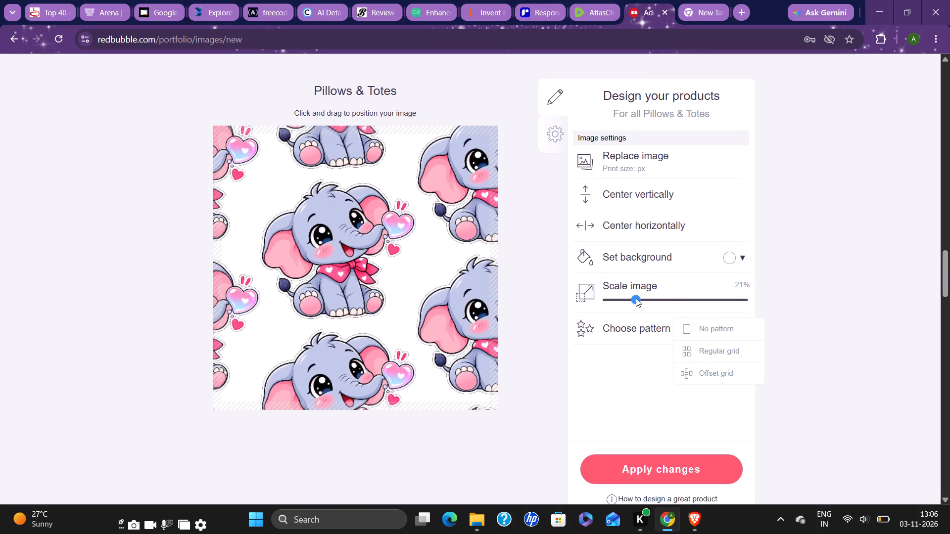
{"action": "left_click_drag", "start_coordinate": [636, 298], "coordinate": [634, 300]}
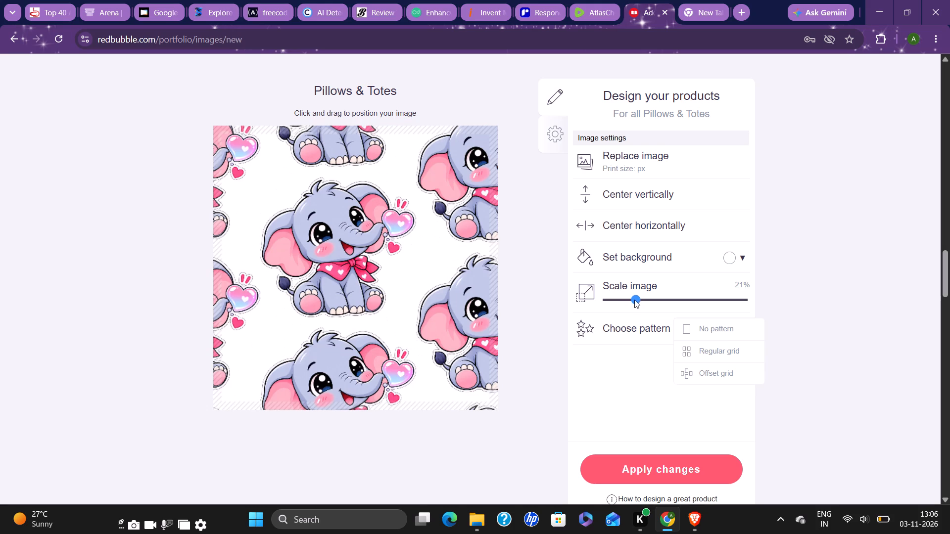
{"action": "left_click_drag", "start_coordinate": [634, 300], "coordinate": [628, 304]}
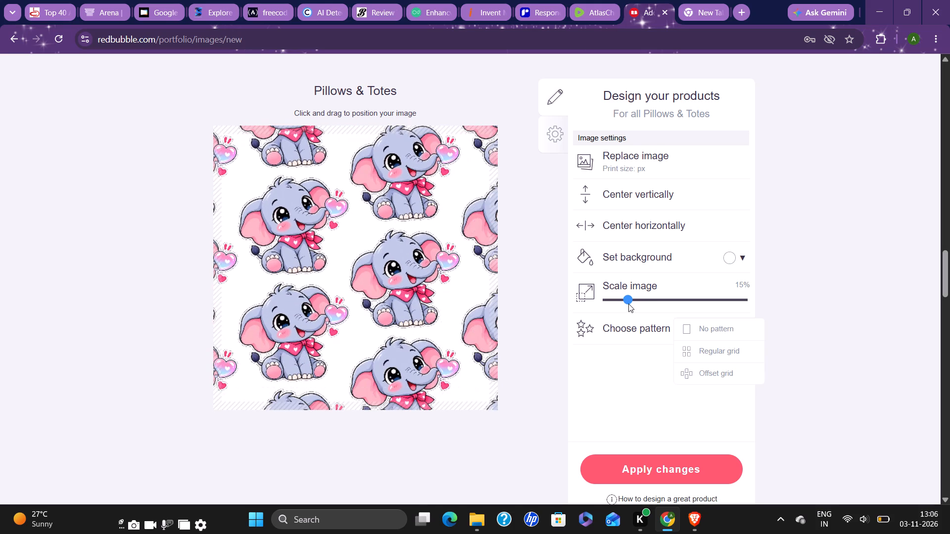
{"action": "left_click_drag", "start_coordinate": [628, 304], "coordinate": [632, 303]}
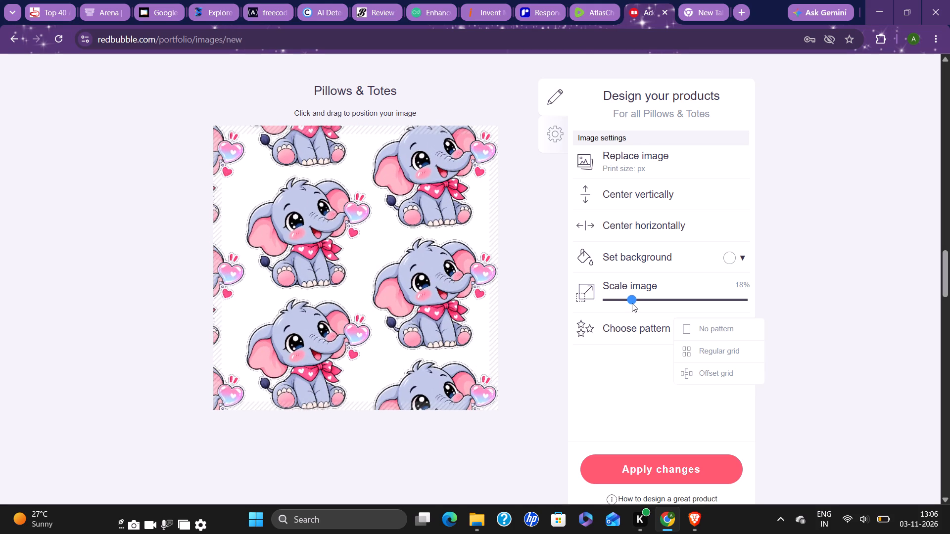
{"action": "left_click_drag", "start_coordinate": [632, 303], "coordinate": [629, 304]}
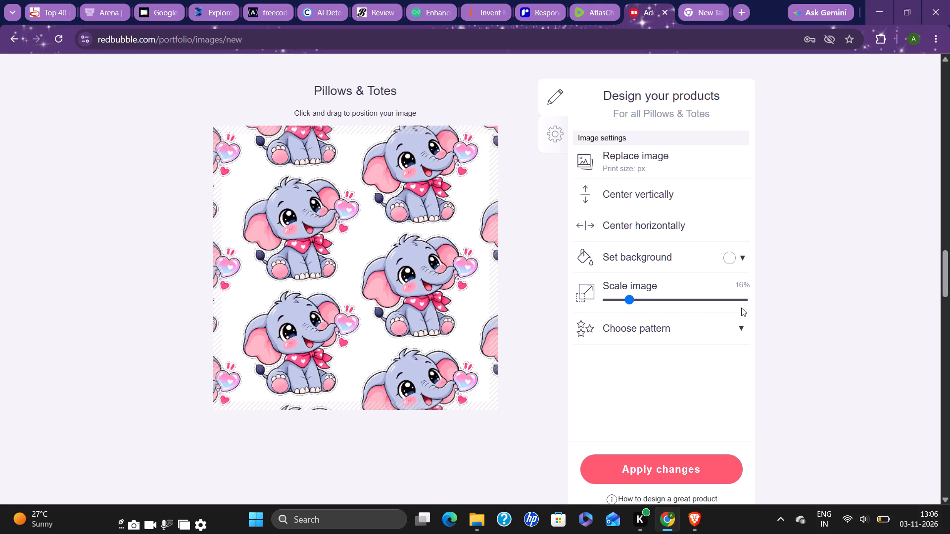
{"action": "left_click", "coordinate": [683, 470]}
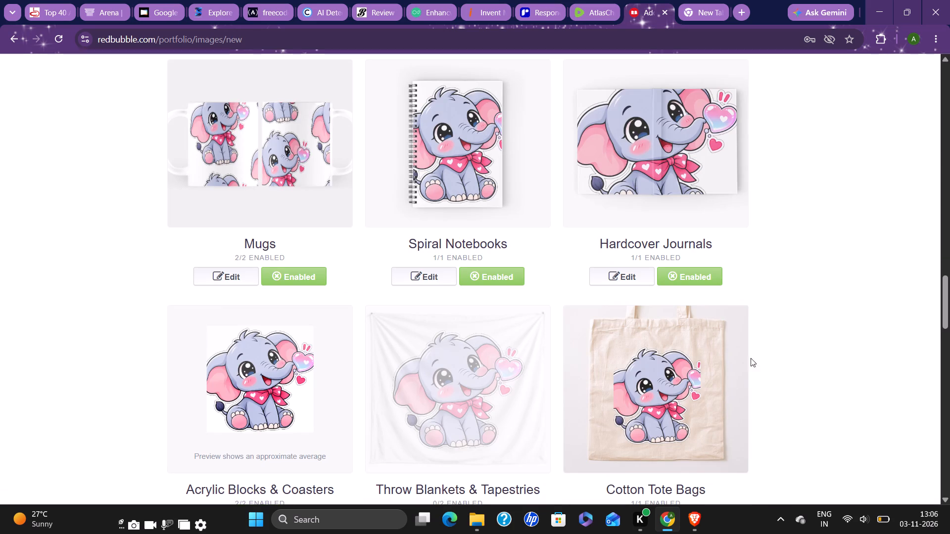
Give the Pouches, Laptop Skins & Sleeves design an offset grid pattern at 35% image scale.
{"action": "left_click_drag", "start_coordinate": [949, 298], "coordinate": [943, 330]}
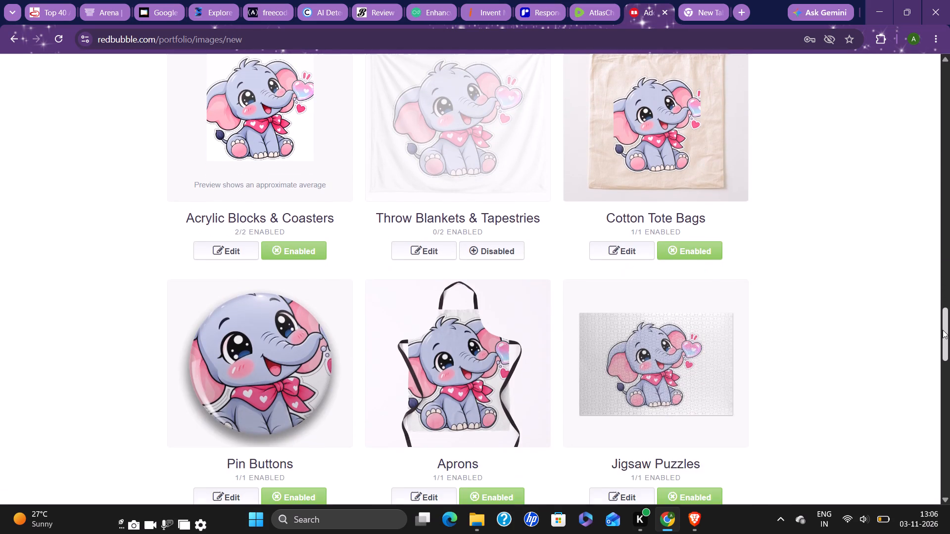
{"action": "left_click_drag", "start_coordinate": [943, 330], "coordinate": [949, 267]}
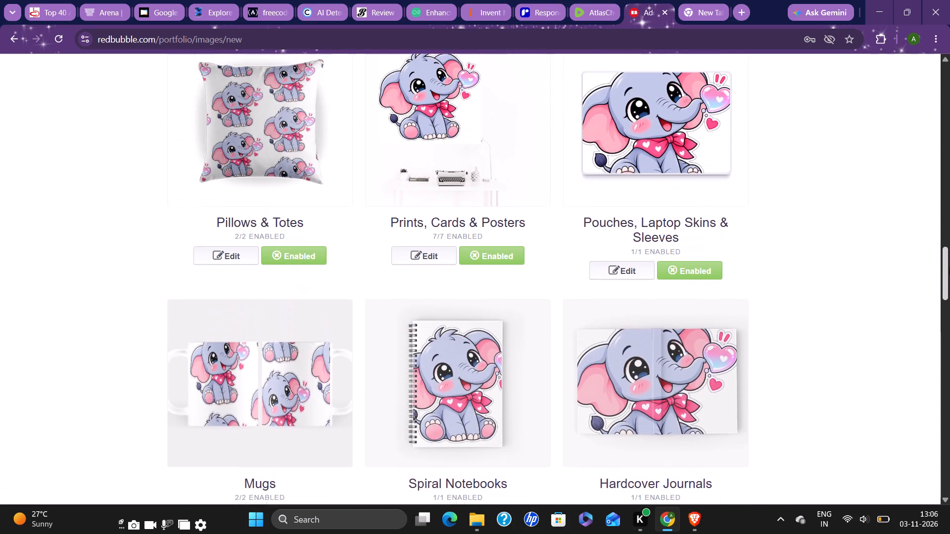
{"action": "left_click_drag", "start_coordinate": [949, 267], "coordinate": [949, 263]}
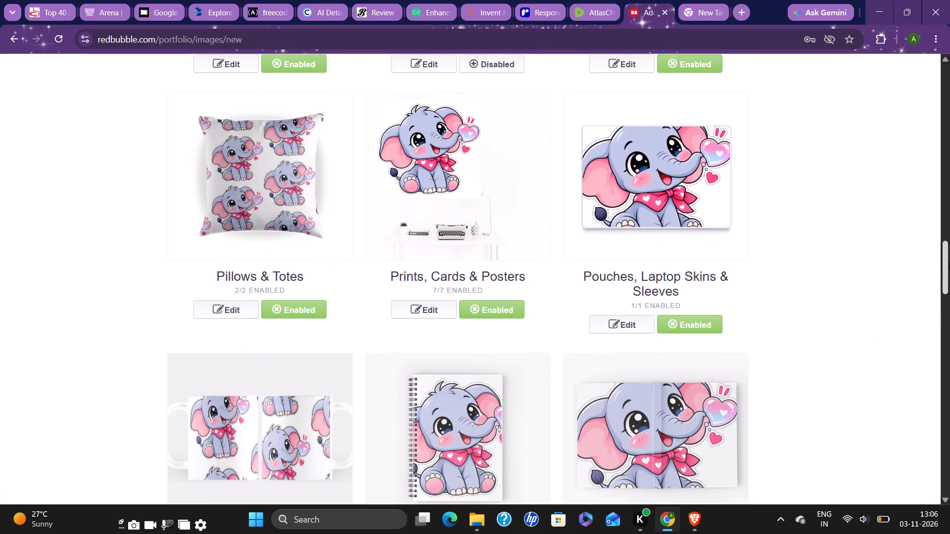
{"action": "left_click_drag", "start_coordinate": [949, 263], "coordinate": [949, 252]}
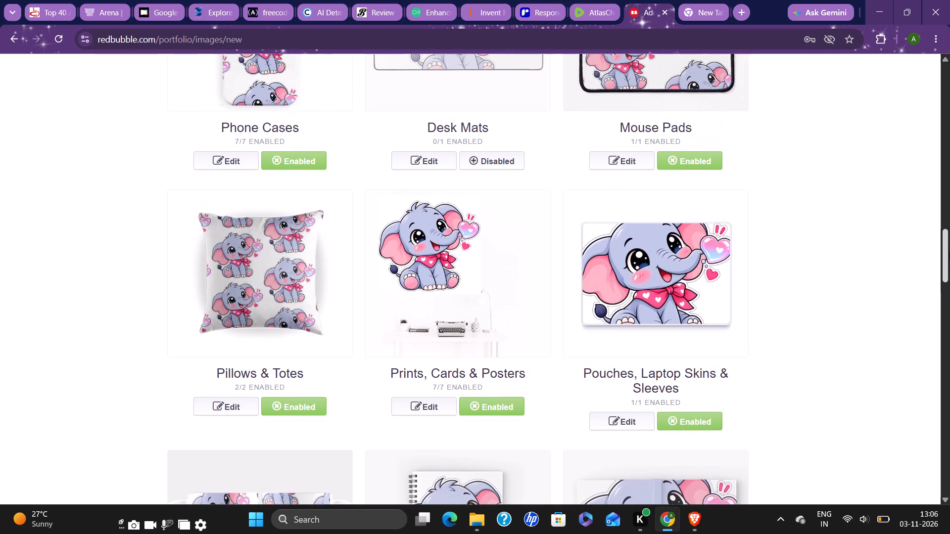
{"action": "left_click_drag", "start_coordinate": [949, 252], "coordinate": [949, 245]}
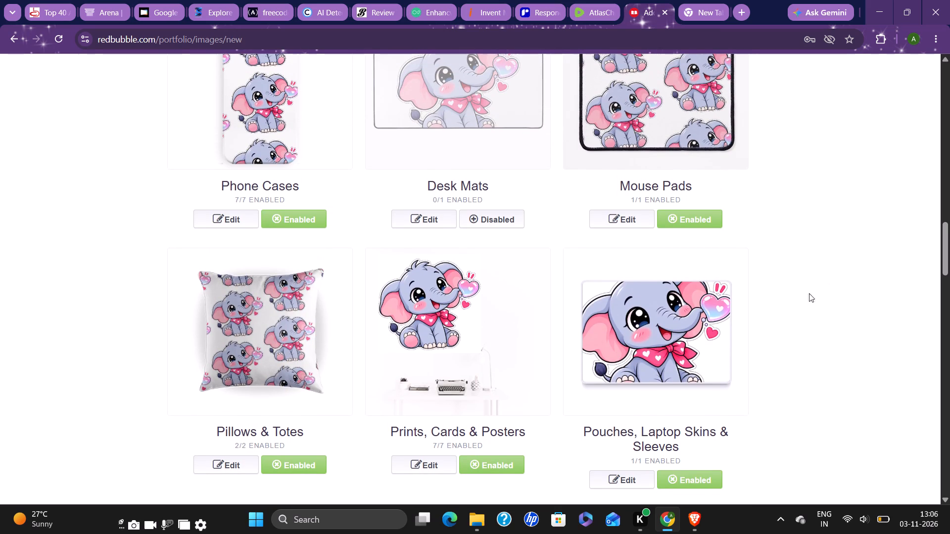
{"action": "left_click", "coordinate": [671, 344]}
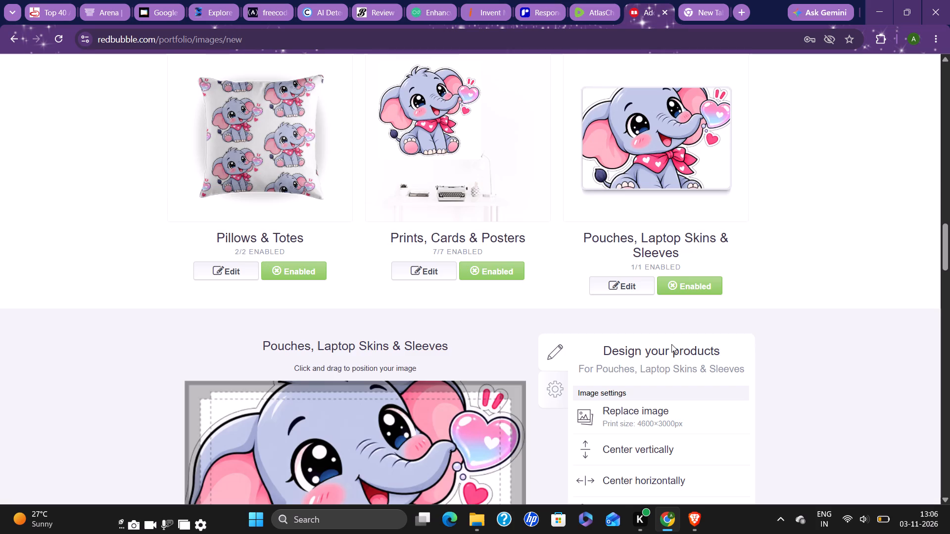
{"action": "left_click_drag", "start_coordinate": [947, 240], "coordinate": [945, 249]}
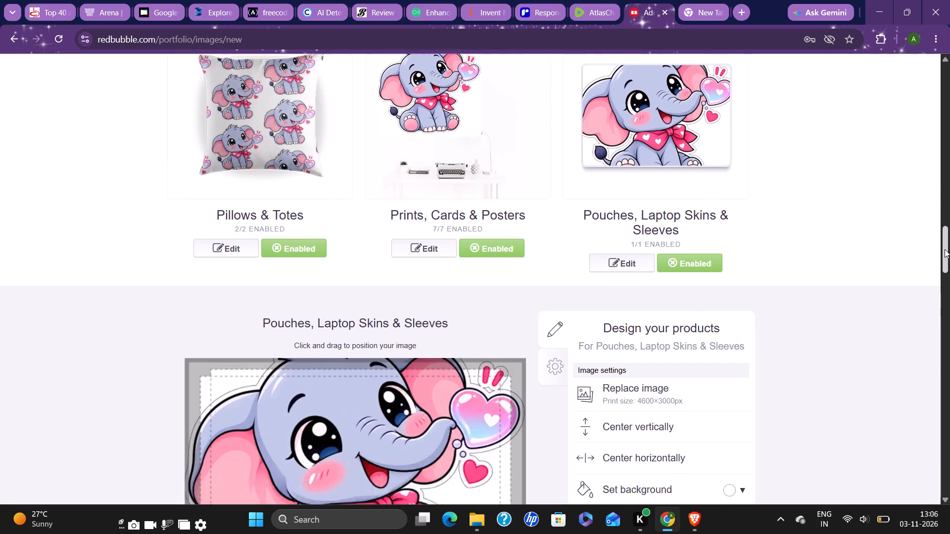
{"action": "left_click_drag", "start_coordinate": [945, 249], "coordinate": [938, 262]}
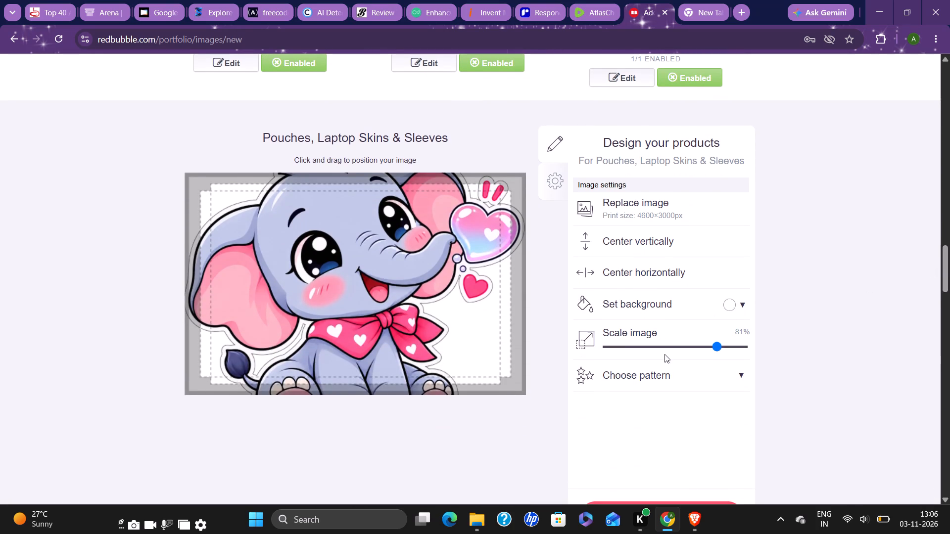
{"action": "left_click", "coordinate": [674, 345]}
{"action": "left_click", "coordinate": [725, 371]}
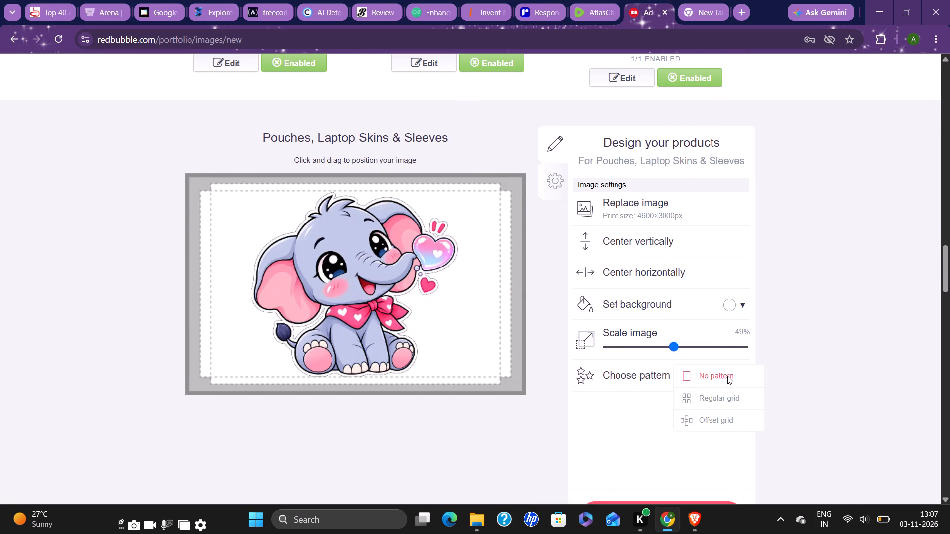
{"action": "left_click", "coordinate": [712, 422]}
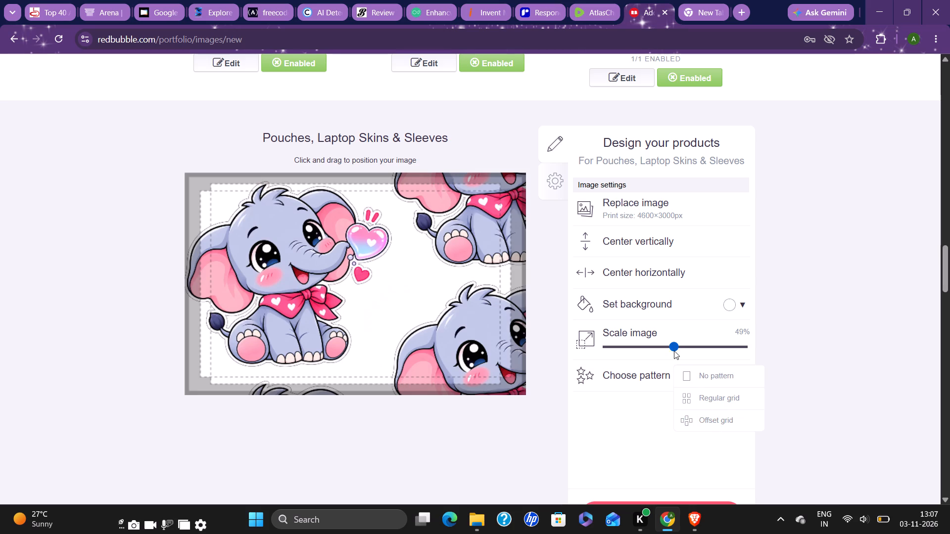
{"action": "left_click", "coordinate": [647, 349]}
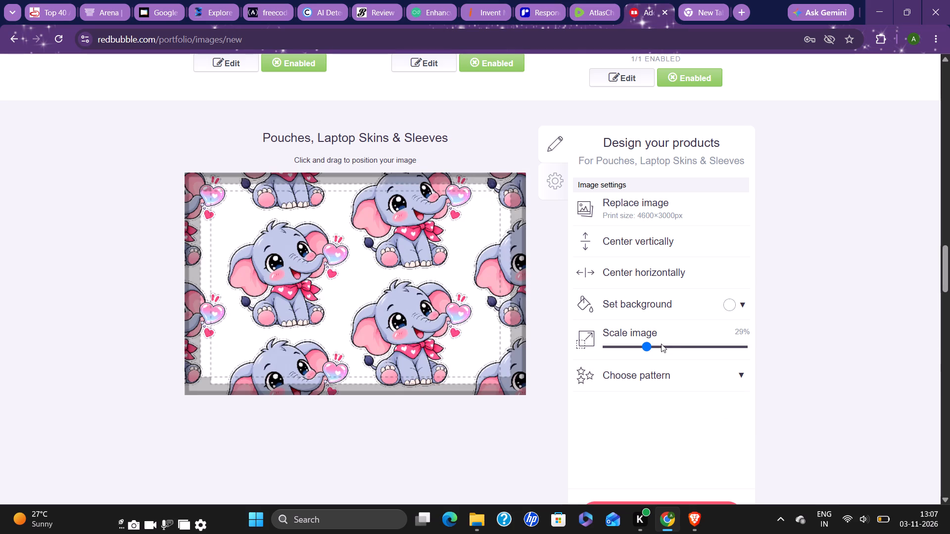
{"action": "left_click_drag", "start_coordinate": [649, 348], "coordinate": [655, 347]}
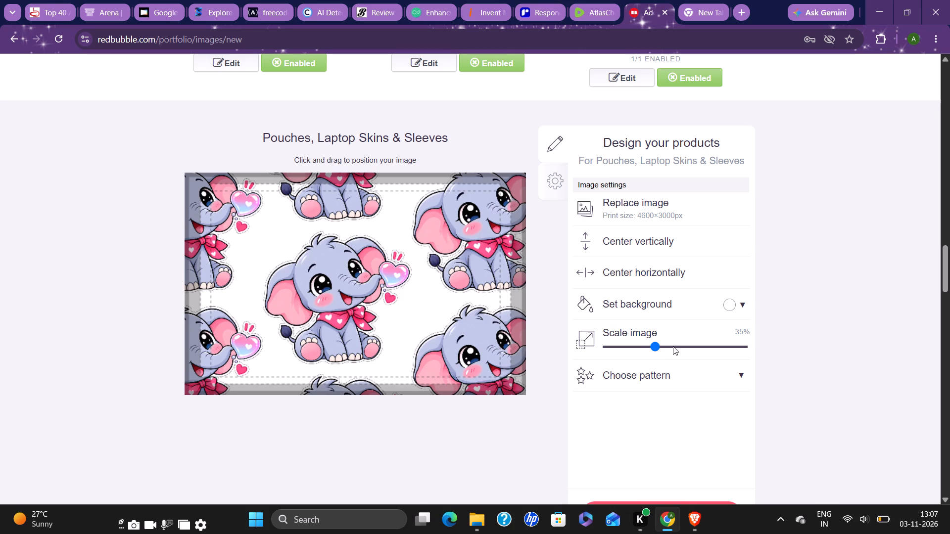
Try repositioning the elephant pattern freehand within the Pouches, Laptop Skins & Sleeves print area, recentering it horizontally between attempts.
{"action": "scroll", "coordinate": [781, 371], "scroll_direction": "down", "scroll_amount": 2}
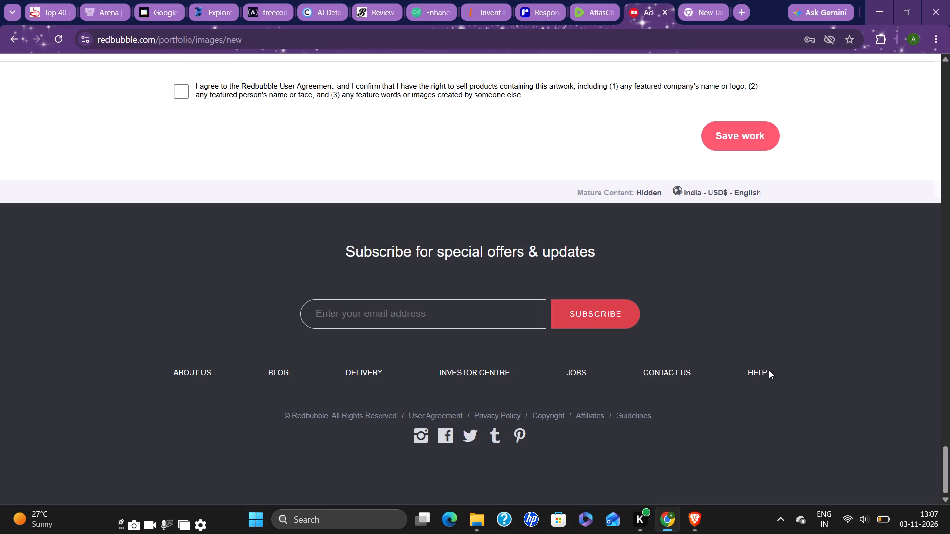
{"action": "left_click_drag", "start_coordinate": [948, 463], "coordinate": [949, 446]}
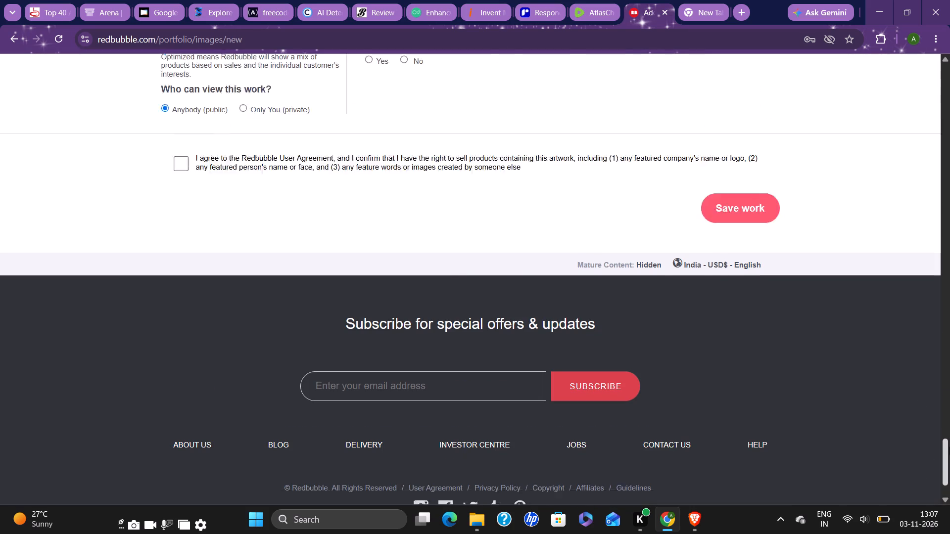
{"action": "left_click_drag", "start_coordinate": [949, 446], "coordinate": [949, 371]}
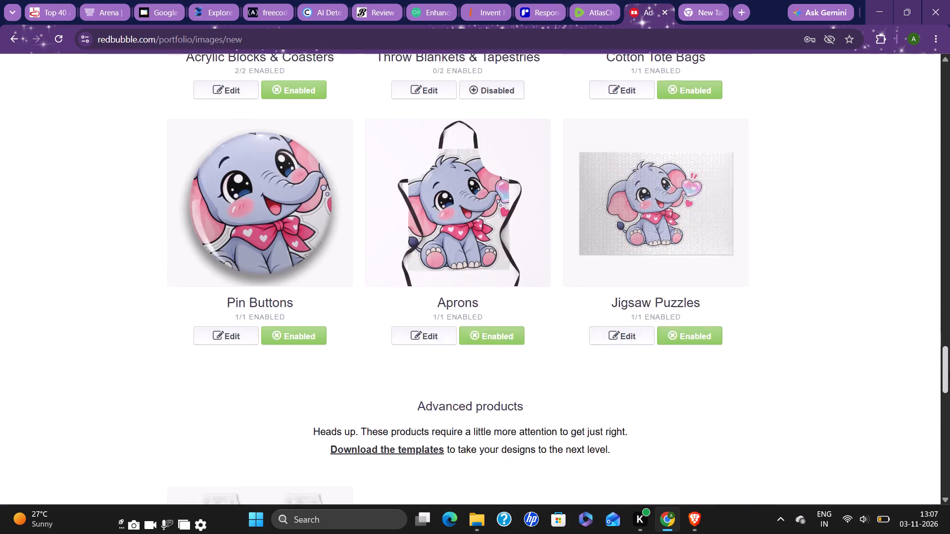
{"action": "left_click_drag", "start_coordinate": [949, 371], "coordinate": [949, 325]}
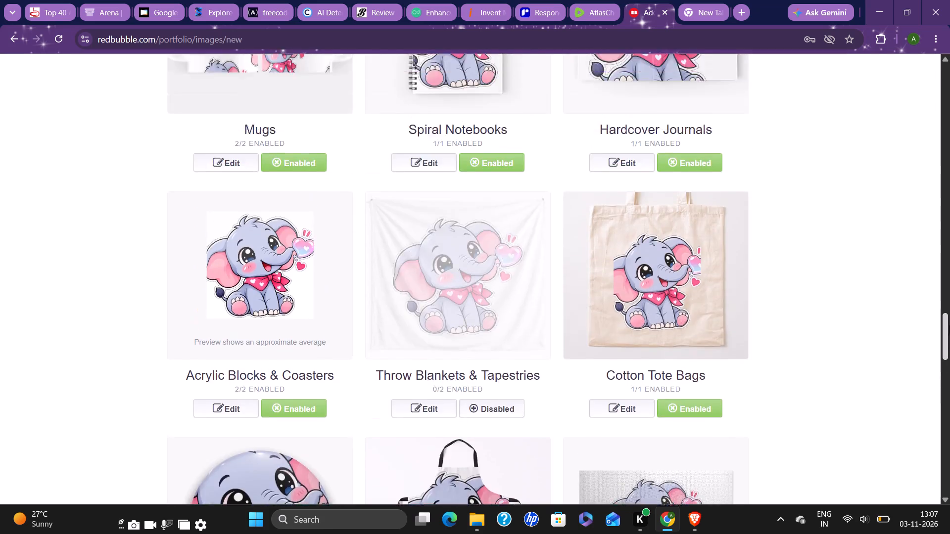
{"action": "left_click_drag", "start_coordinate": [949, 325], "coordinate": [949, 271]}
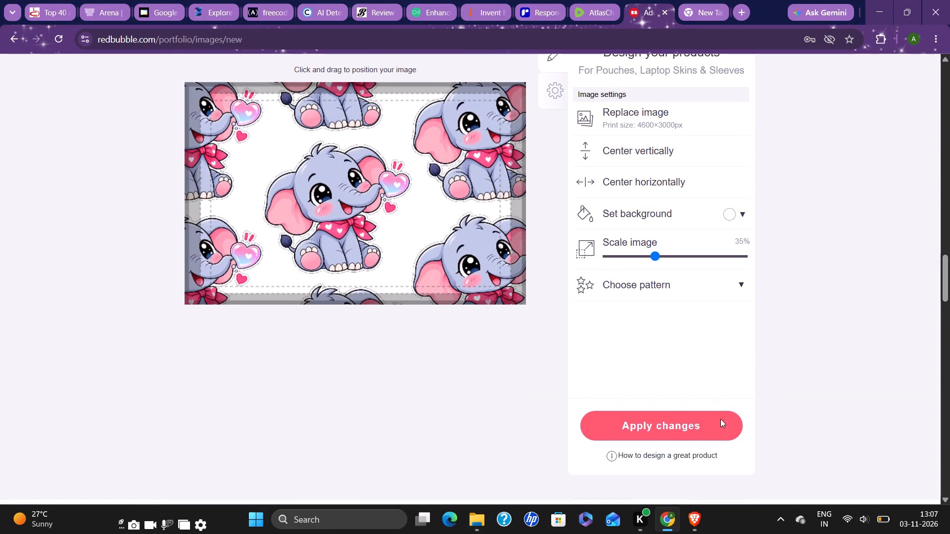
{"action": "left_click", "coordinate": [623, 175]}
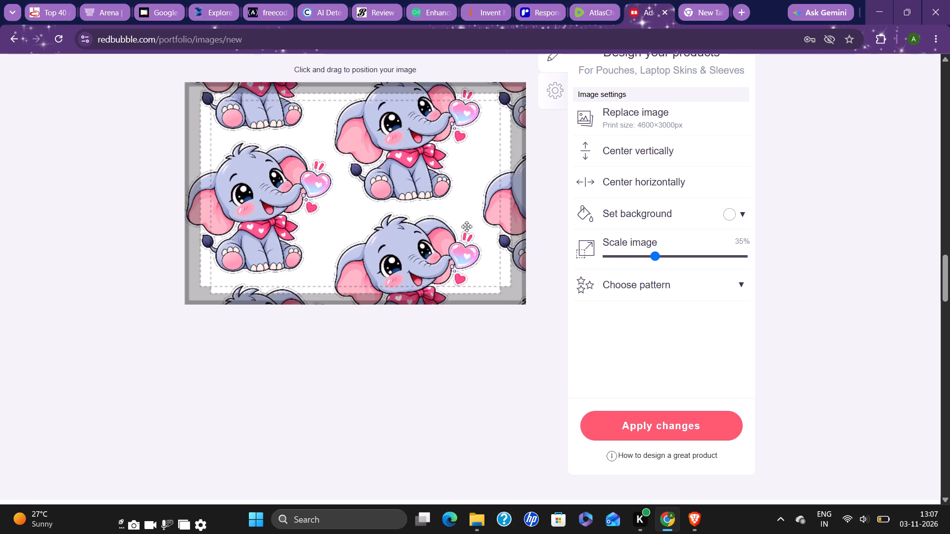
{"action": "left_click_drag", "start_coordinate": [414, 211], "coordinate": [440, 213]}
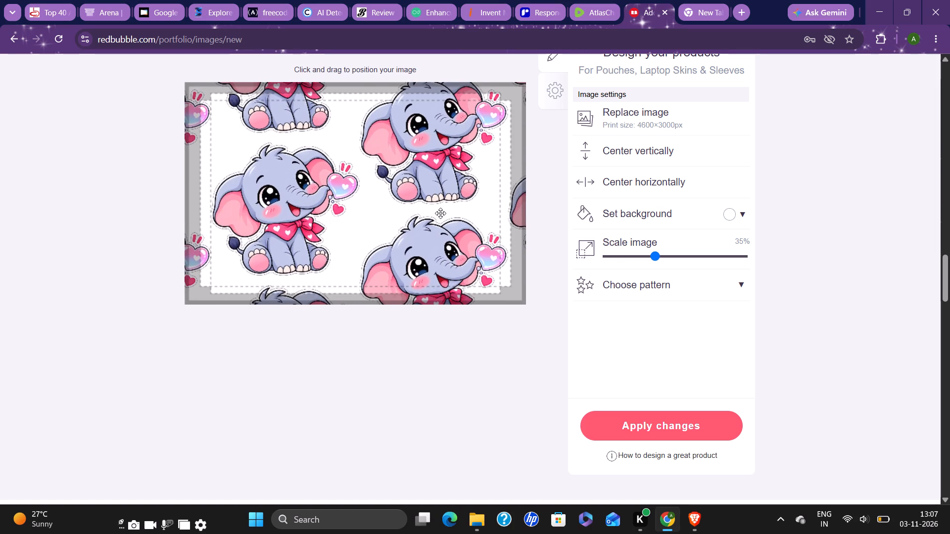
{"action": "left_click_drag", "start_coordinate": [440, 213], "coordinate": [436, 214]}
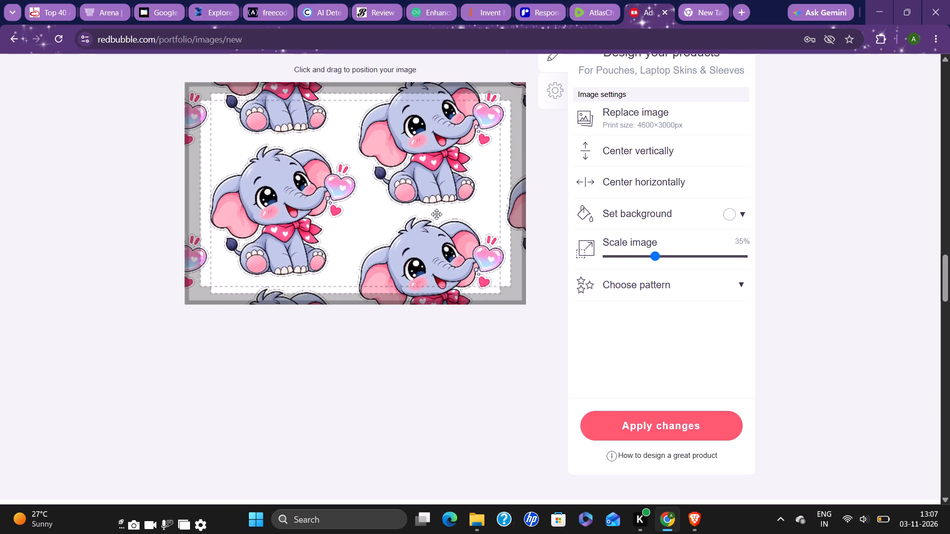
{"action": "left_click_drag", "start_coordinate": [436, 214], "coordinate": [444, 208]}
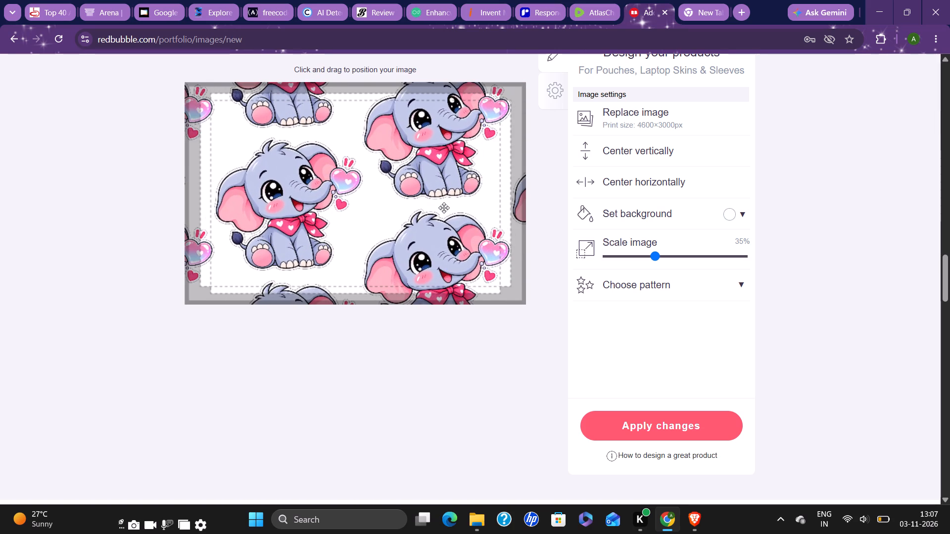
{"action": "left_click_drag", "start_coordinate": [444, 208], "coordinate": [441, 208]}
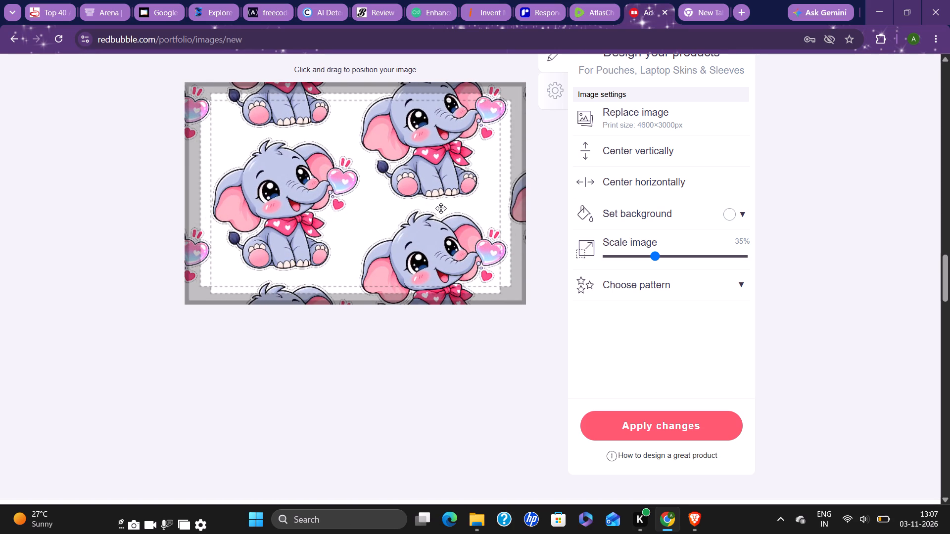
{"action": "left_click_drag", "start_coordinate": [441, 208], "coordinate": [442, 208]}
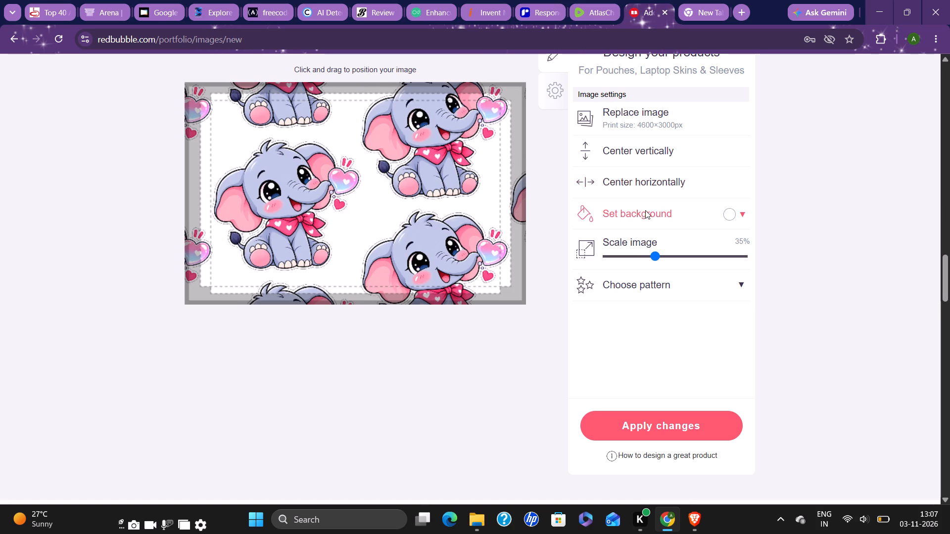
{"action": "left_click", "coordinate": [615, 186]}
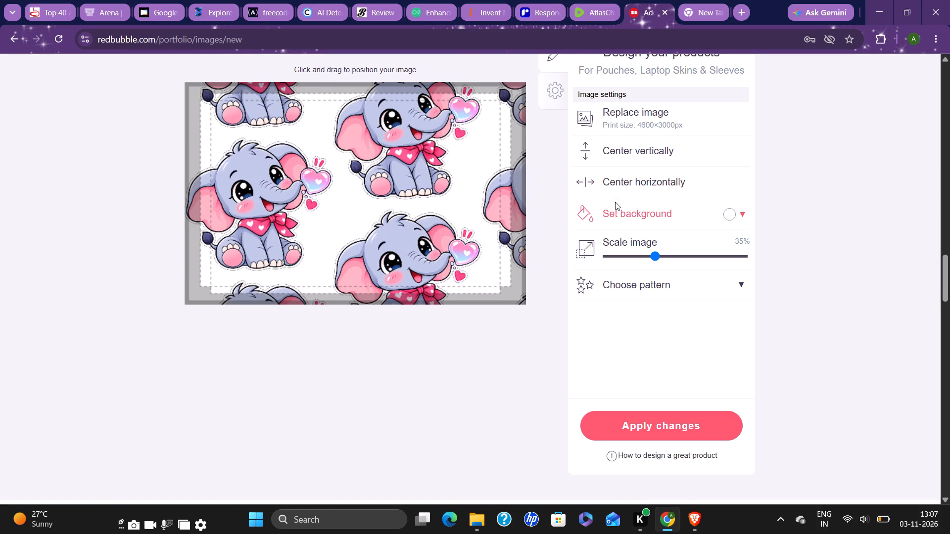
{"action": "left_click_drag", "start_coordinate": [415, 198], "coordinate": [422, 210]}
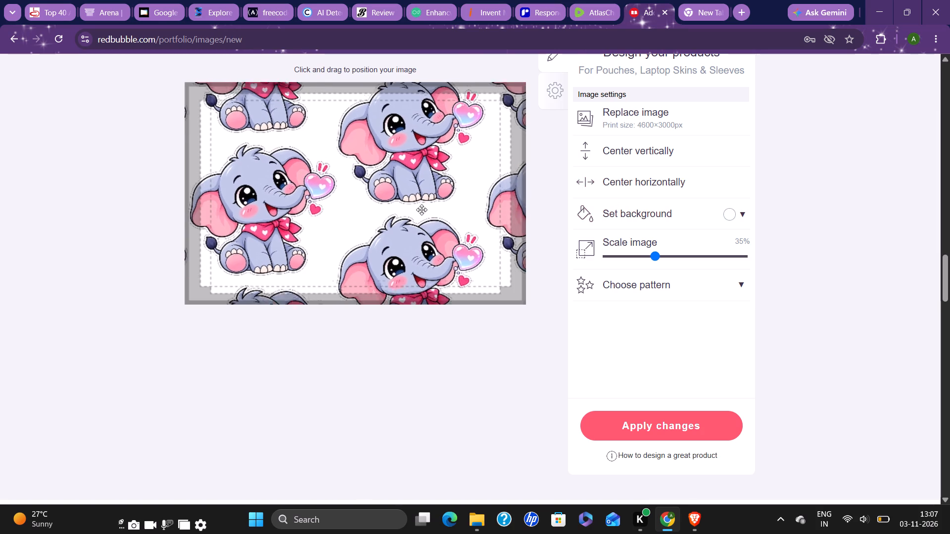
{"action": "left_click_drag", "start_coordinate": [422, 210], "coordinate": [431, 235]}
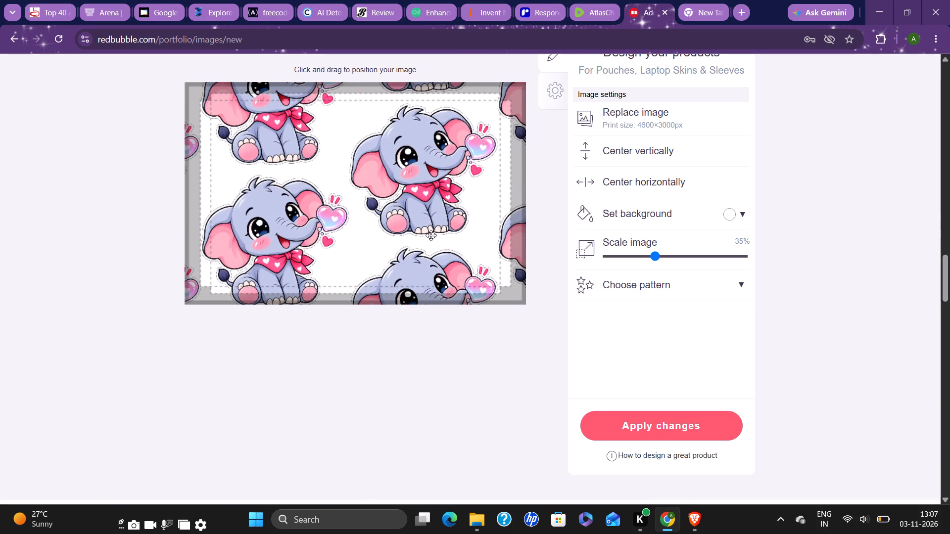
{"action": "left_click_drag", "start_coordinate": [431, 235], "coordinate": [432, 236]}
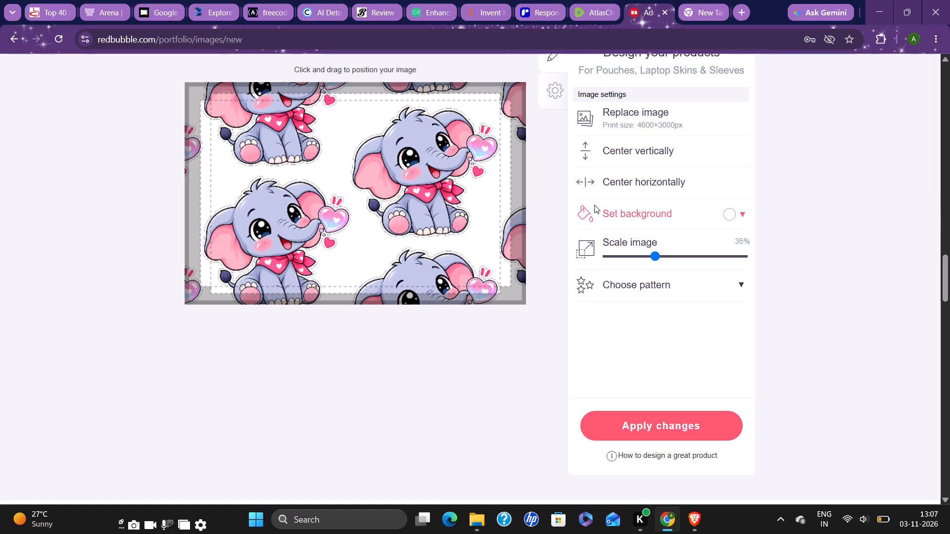
Center the Pouches, Laptop Skins & Sleeves pattern vertically and horizontally and apply the changes.
{"action": "double_click", "coordinate": [601, 160]}
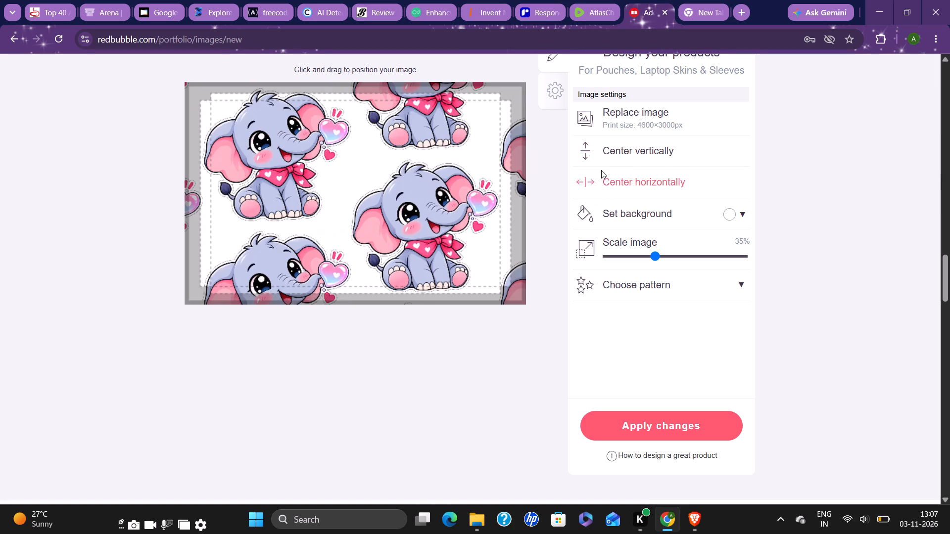
{"action": "double_click", "coordinate": [606, 188]}
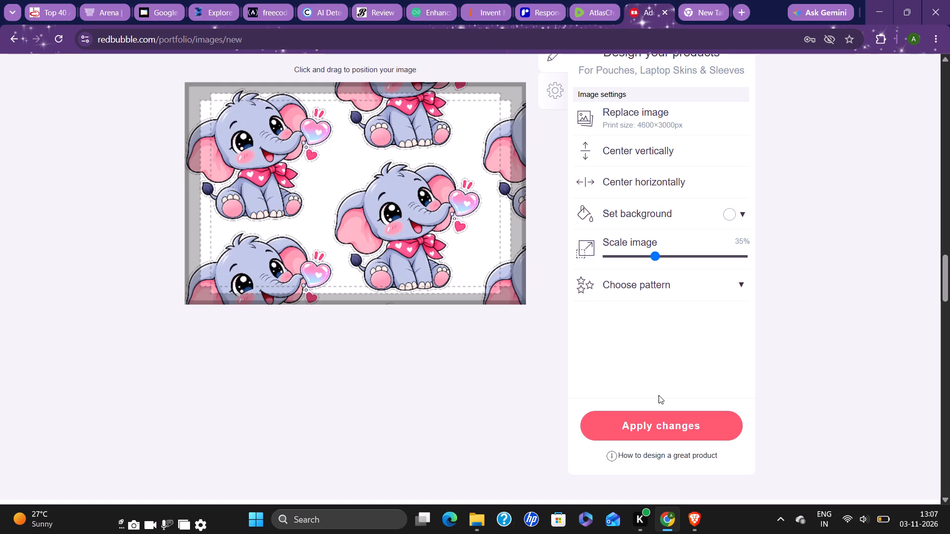
{"action": "left_click", "coordinate": [668, 418]}
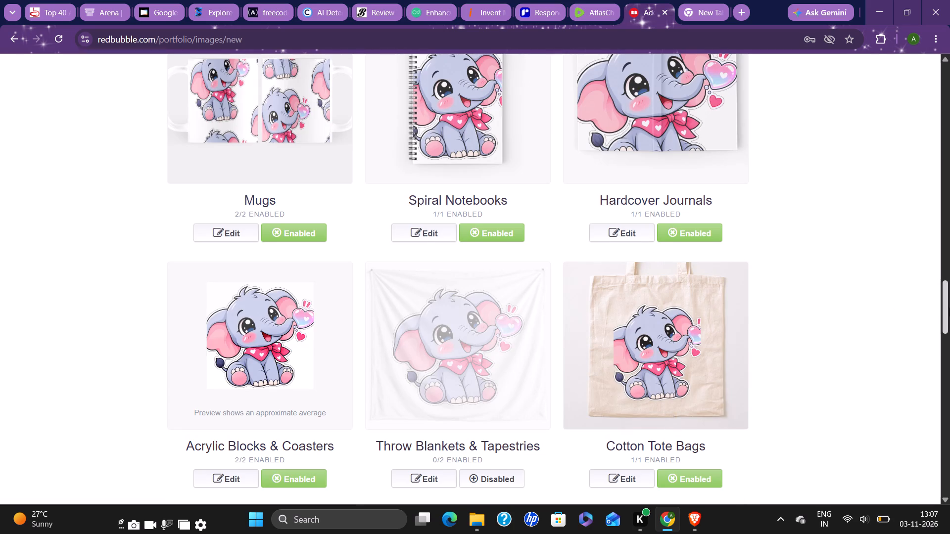
Review the elephant design previews across the product grid, from Hardcover Journals up to Standard Print Clothing and back to Pillows & Totes.
{"action": "left_click_drag", "start_coordinate": [949, 311], "coordinate": [949, 288]}
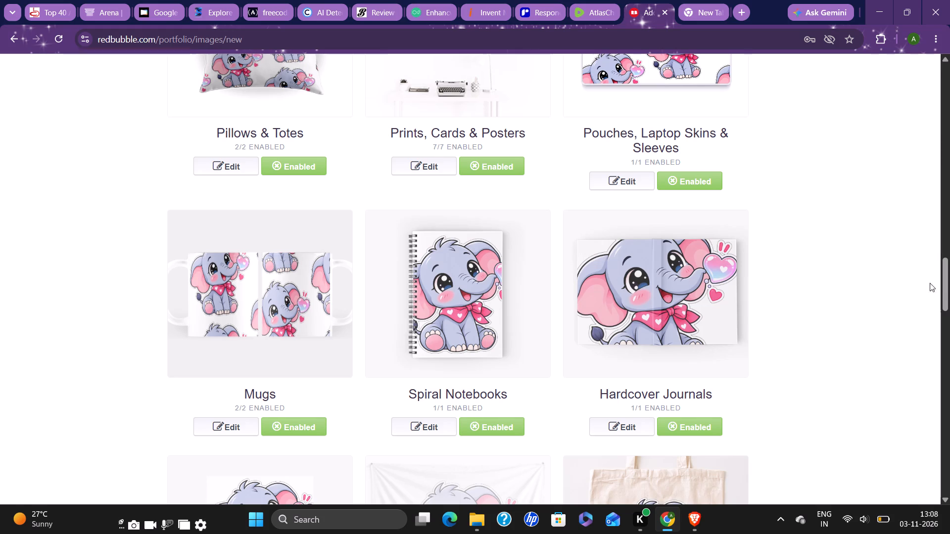
{"action": "left_click_drag", "start_coordinate": [946, 288], "coordinate": [949, 274]}
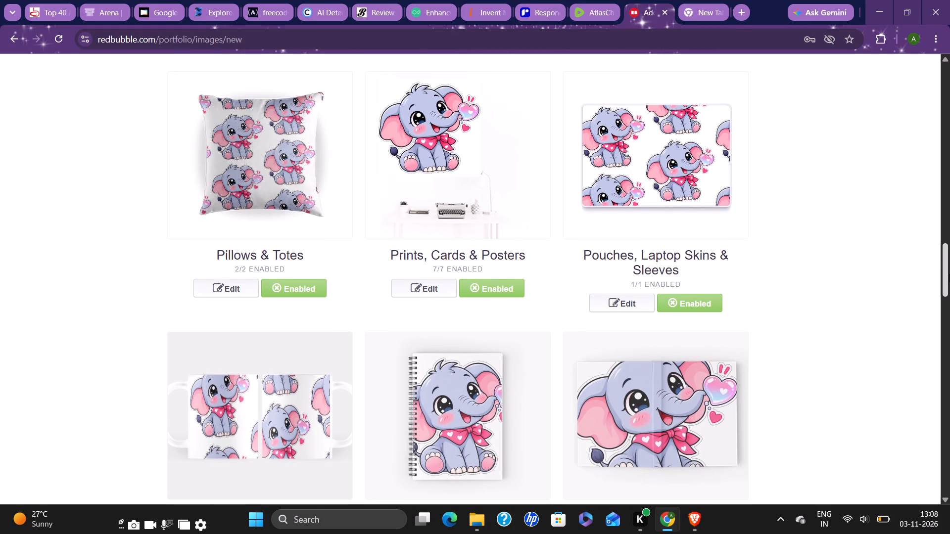
{"action": "left_click_drag", "start_coordinate": [949, 274], "coordinate": [949, 243]}
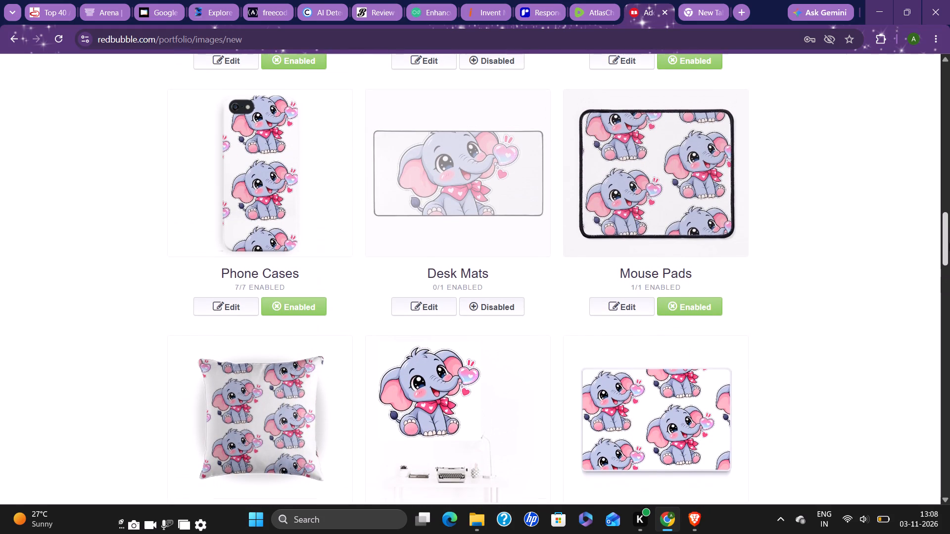
{"action": "left_click_drag", "start_coordinate": [949, 243], "coordinate": [949, 213]}
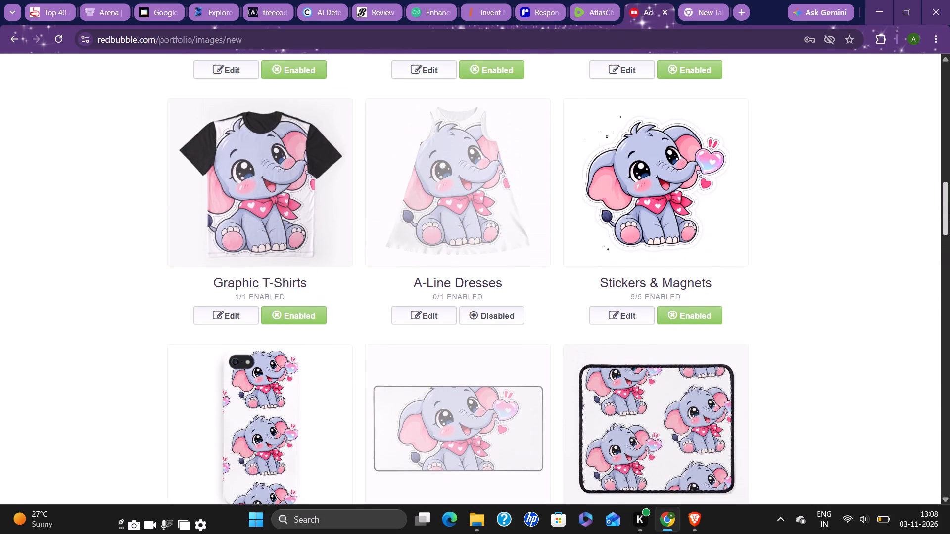
{"action": "left_click_drag", "start_coordinate": [949, 213], "coordinate": [949, 195]}
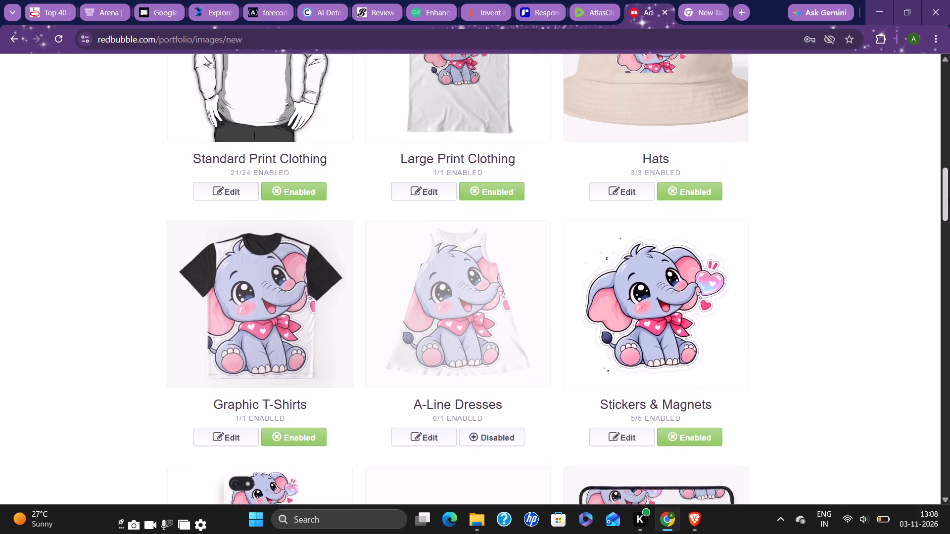
{"action": "left_click_drag", "start_coordinate": [949, 195], "coordinate": [949, 186]}
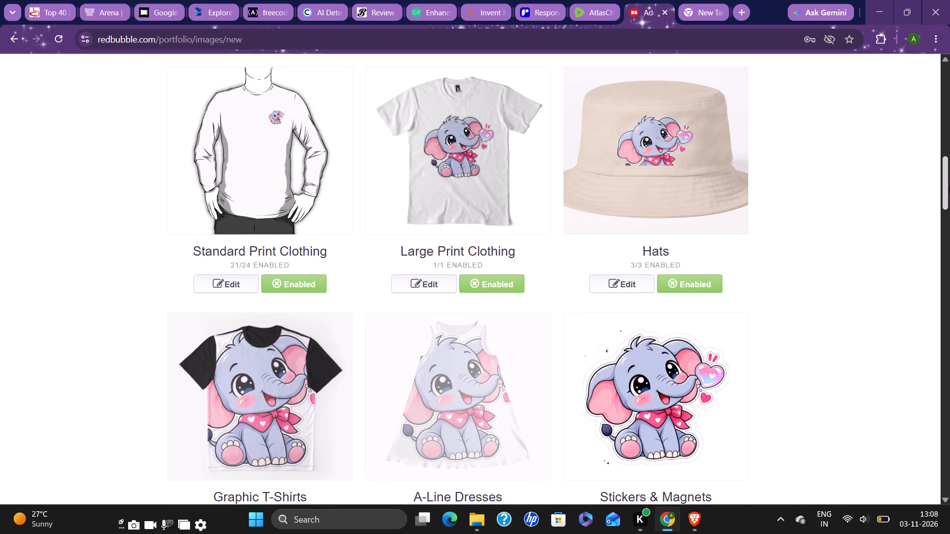
{"action": "left_click_drag", "start_coordinate": [949, 186], "coordinate": [949, 191]}
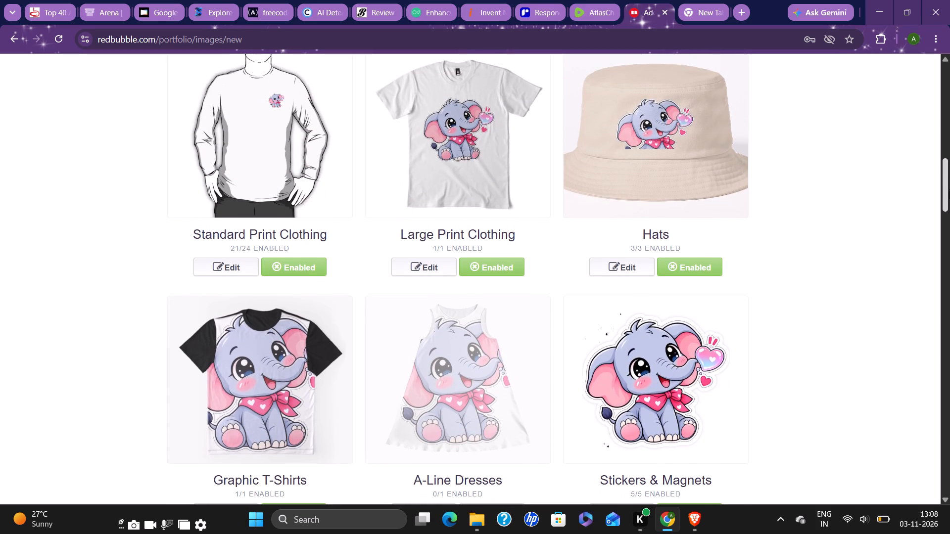
{"action": "left_click_drag", "start_coordinate": [949, 191], "coordinate": [949, 211]}
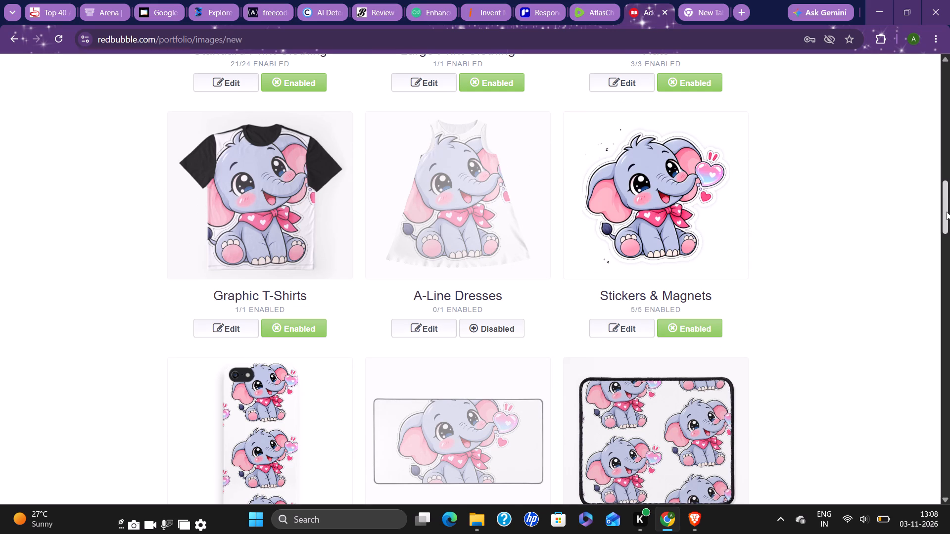
{"action": "left_click_drag", "start_coordinate": [949, 207], "coordinate": [949, 221]}
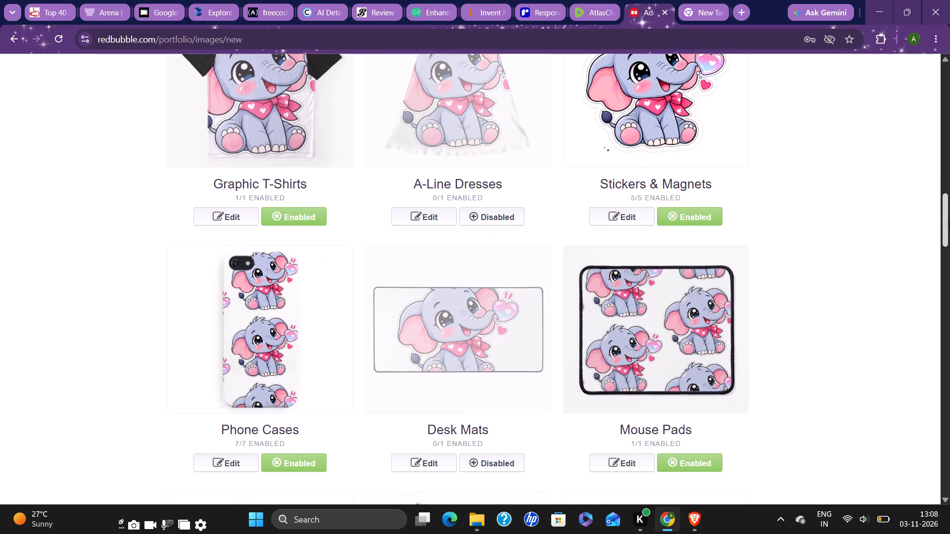
{"action": "left_click_drag", "start_coordinate": [949, 221], "coordinate": [938, 243]}
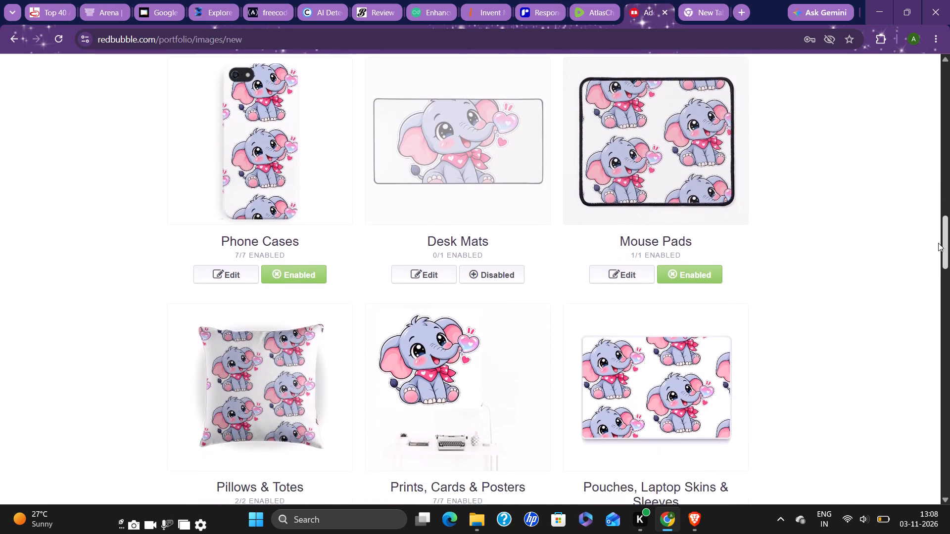
{"action": "left_click_drag", "start_coordinate": [938, 243], "coordinate": [945, 269]}
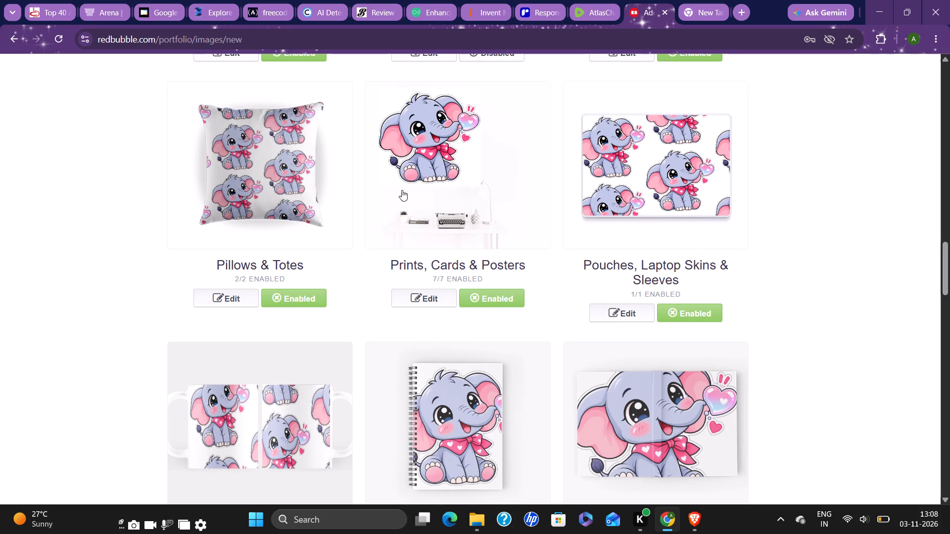
Open the Prints, Cards & Posters design for editing and examine its image placement, along with the artwork's title and tags.
{"action": "left_click", "coordinate": [434, 185]}
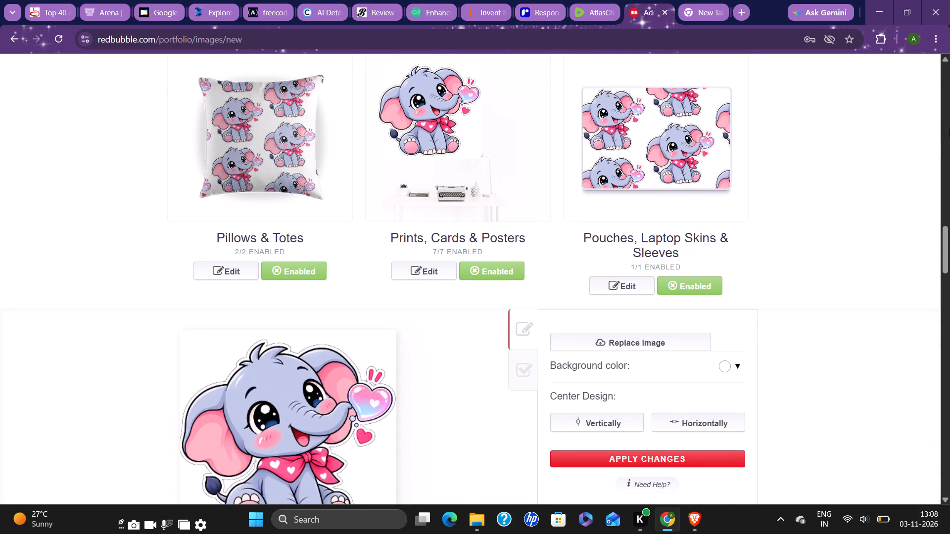
{"action": "left_click_drag", "start_coordinate": [949, 134], "coordinate": [949, 153]}
{"action": "left_click_drag", "start_coordinate": [948, 149], "coordinate": [949, 155]}
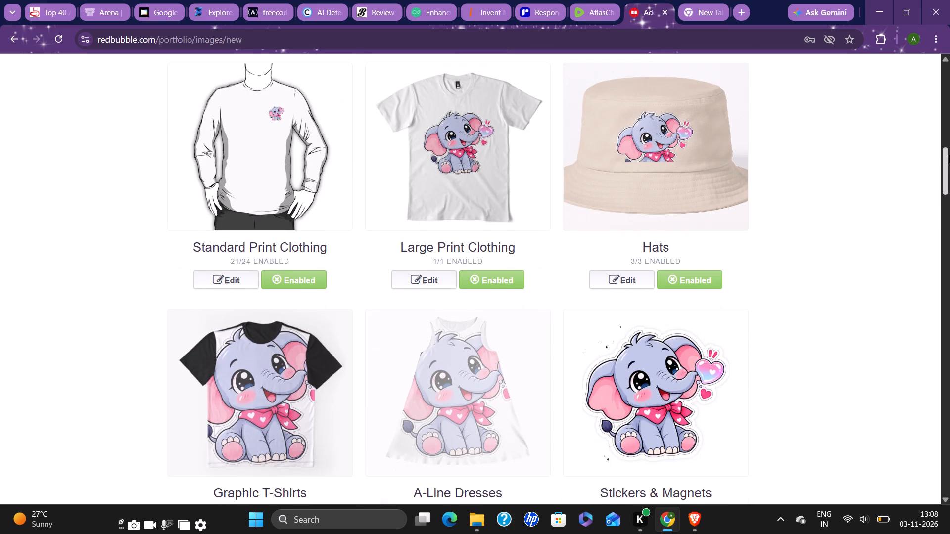
{"action": "left_click_drag", "start_coordinate": [949, 155], "coordinate": [949, 83]}
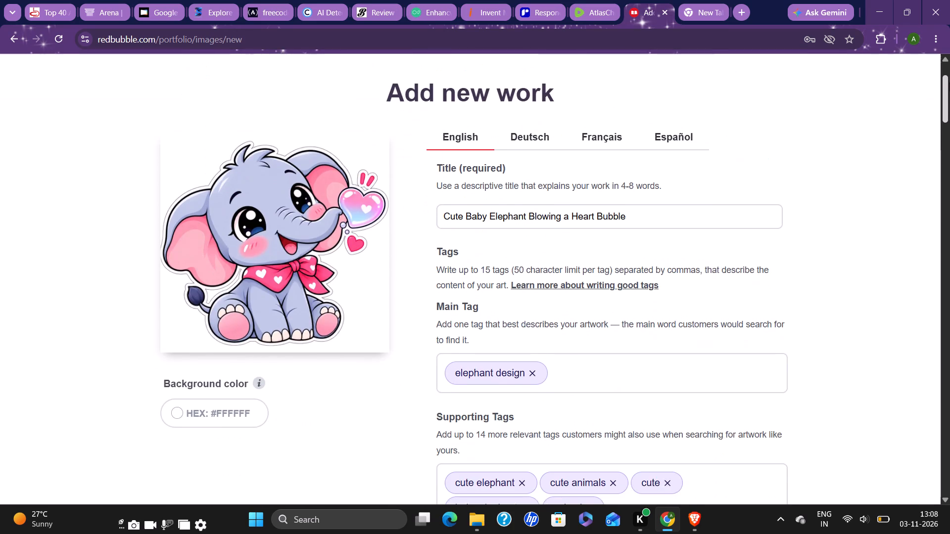
{"action": "left_click_drag", "start_coordinate": [949, 83], "coordinate": [949, 98]}
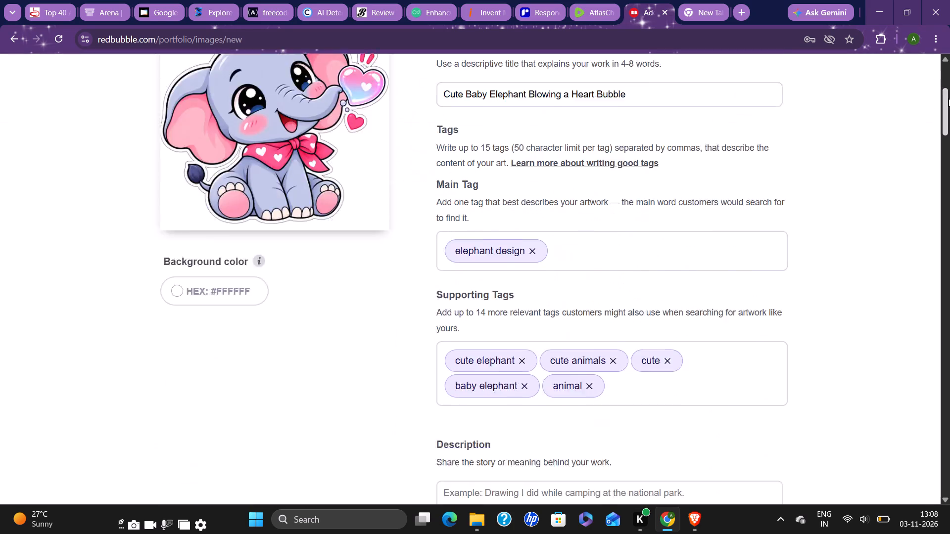
{"action": "left_click_drag", "start_coordinate": [949, 98], "coordinate": [936, 249]}
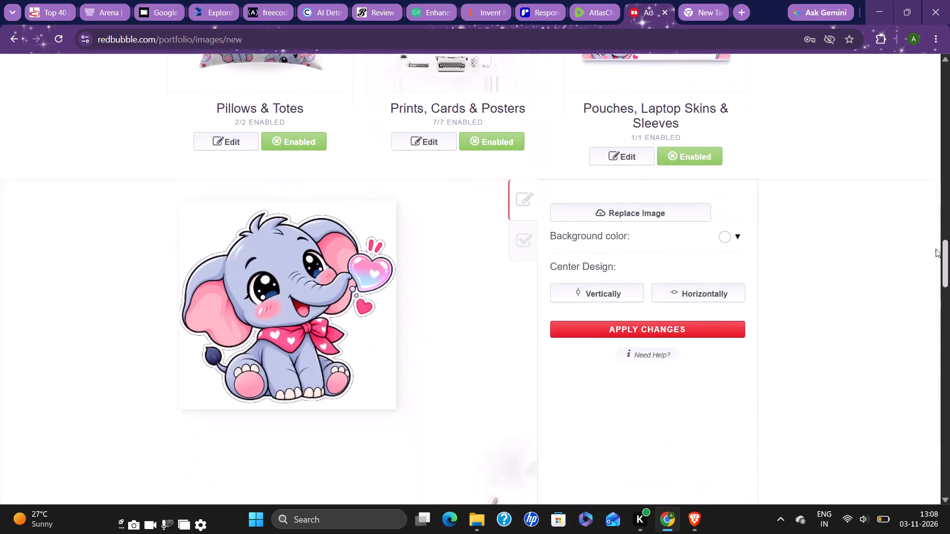
{"action": "left_click_drag", "start_coordinate": [936, 249], "coordinate": [937, 259]}
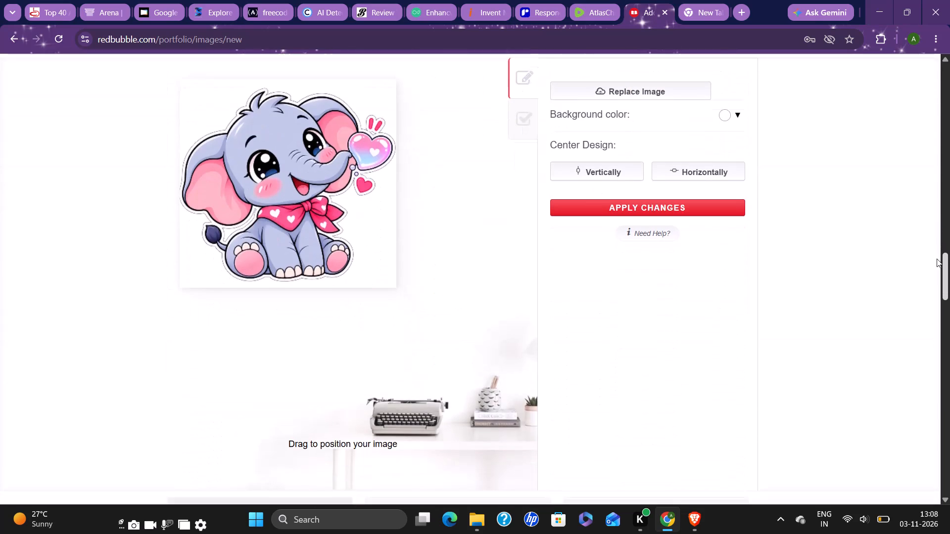
{"action": "left_click_drag", "start_coordinate": [937, 259], "coordinate": [941, 245]}
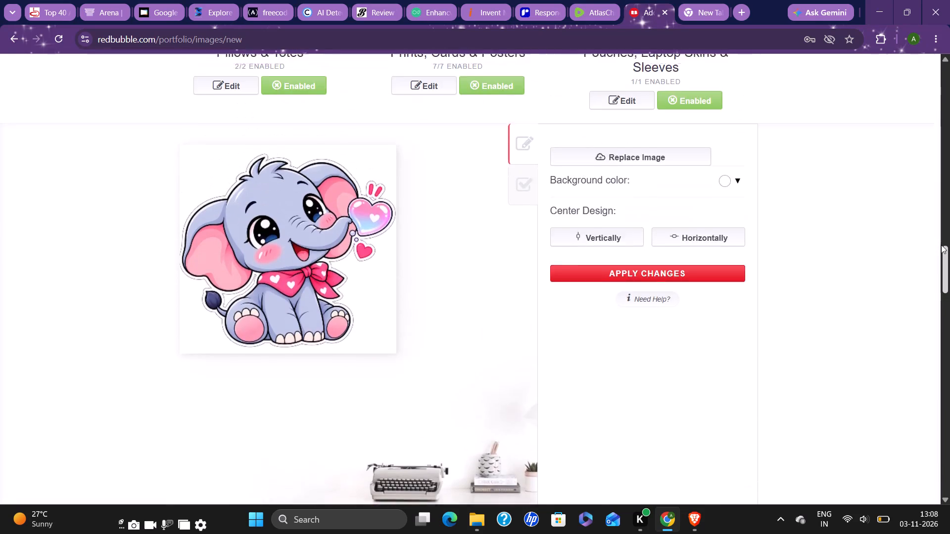
{"action": "left_click_drag", "start_coordinate": [941, 245], "coordinate": [943, 264]}
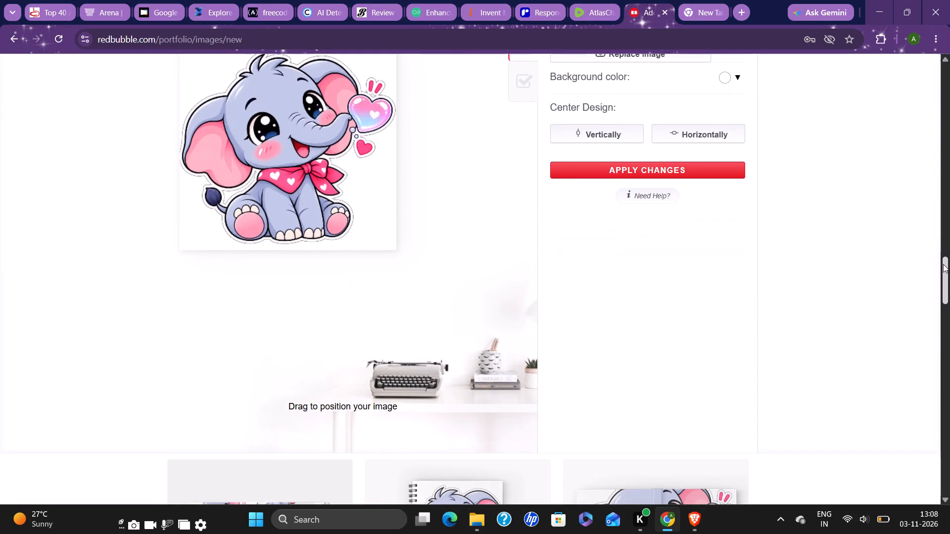
{"action": "left_click_drag", "start_coordinate": [943, 264], "coordinate": [935, 259]}
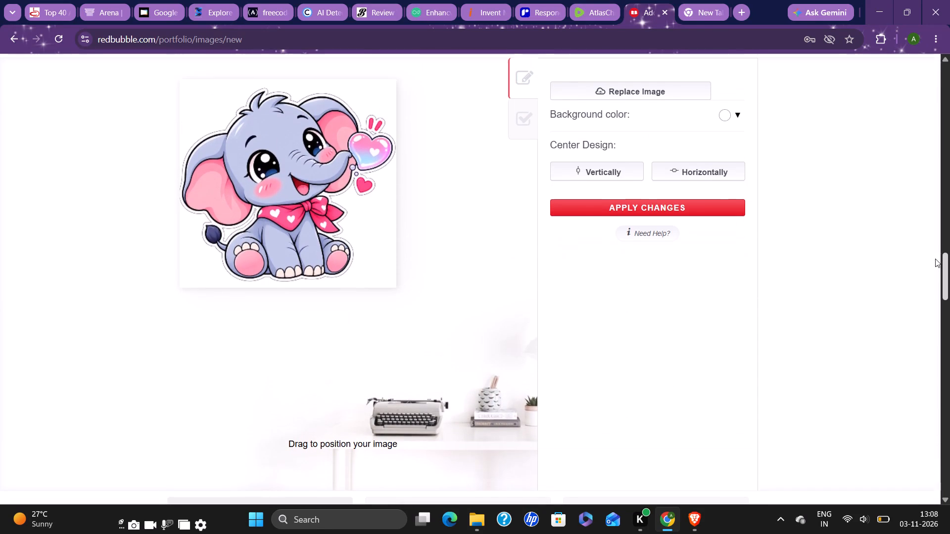
{"action": "left_click_drag", "start_coordinate": [935, 259], "coordinate": [939, 259]}
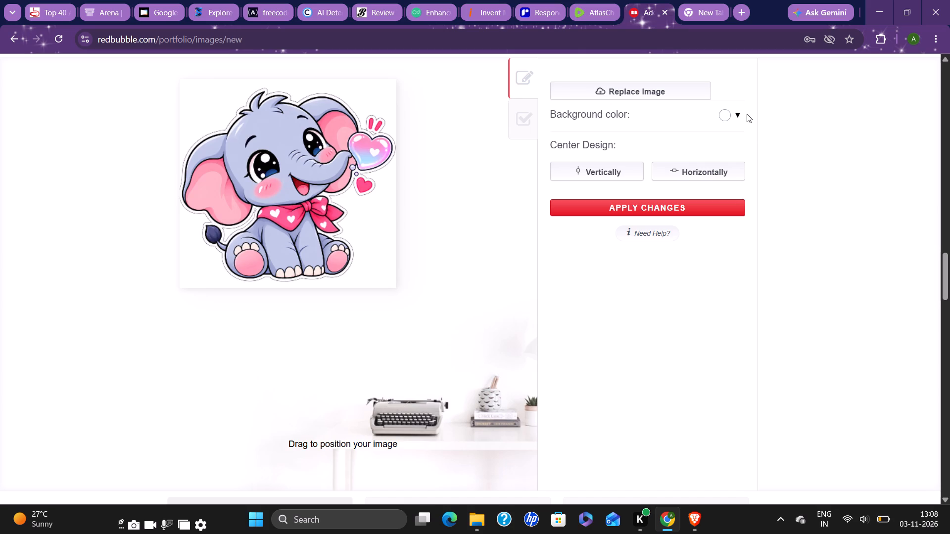
Recheck the design previews of the products above, from Pillows & Totes up to Graphic T-Shirts.
{"action": "left_click_drag", "start_coordinate": [949, 280], "coordinate": [942, 239]}
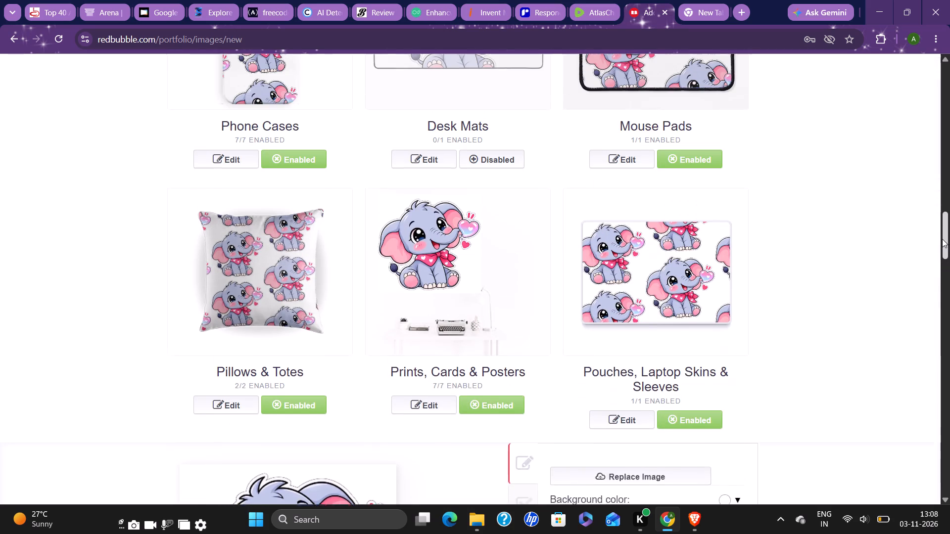
{"action": "left_click_drag", "start_coordinate": [942, 239], "coordinate": [942, 232]}
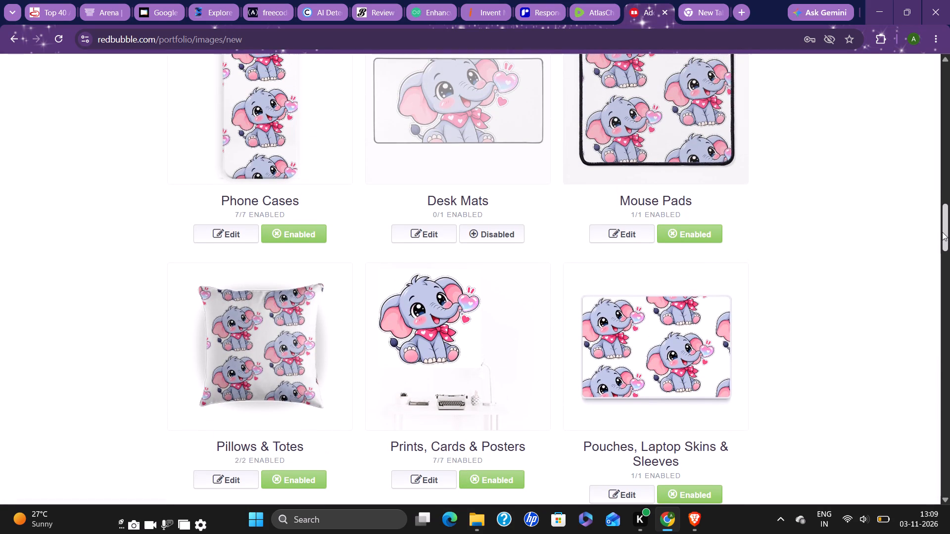
{"action": "left_click_drag", "start_coordinate": [942, 232], "coordinate": [943, 220]}
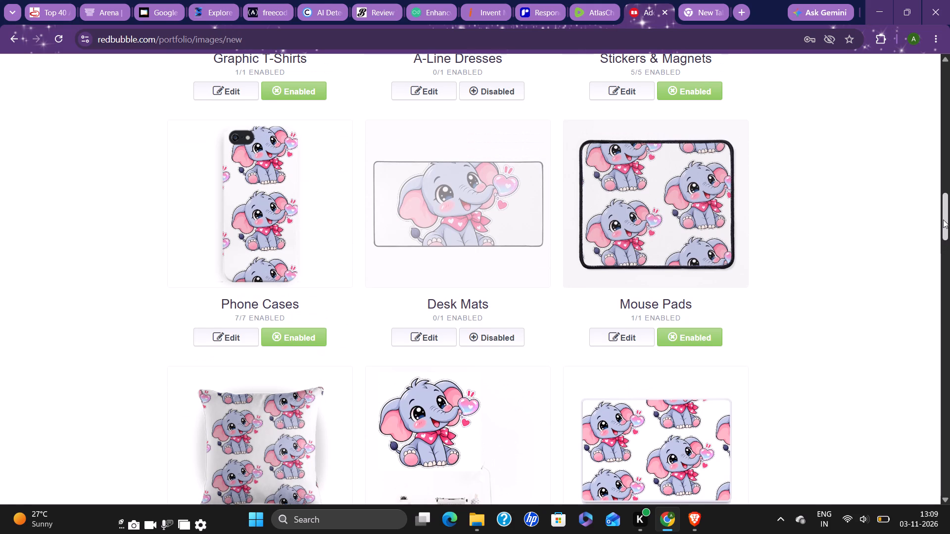
{"action": "left_click_drag", "start_coordinate": [943, 220], "coordinate": [944, 212]}
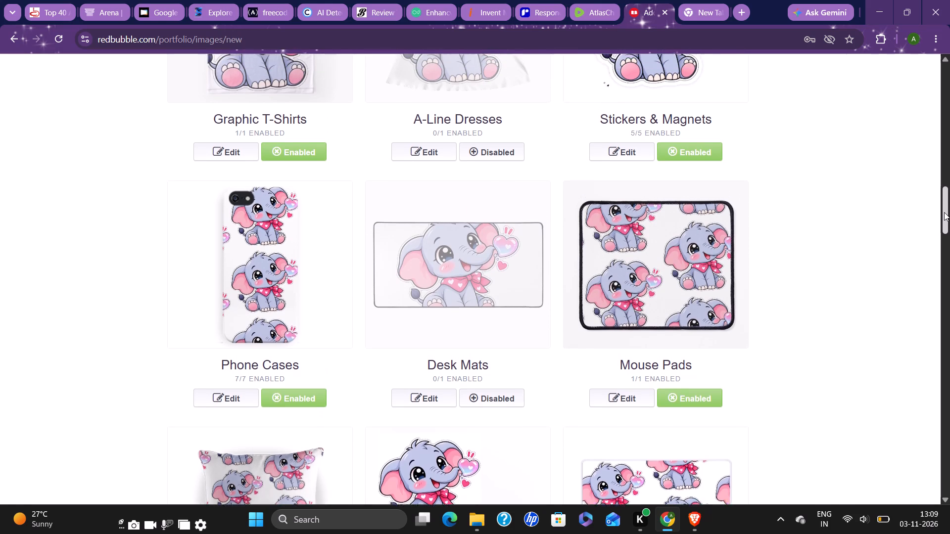
{"action": "left_click_drag", "start_coordinate": [944, 212], "coordinate": [949, 196]}
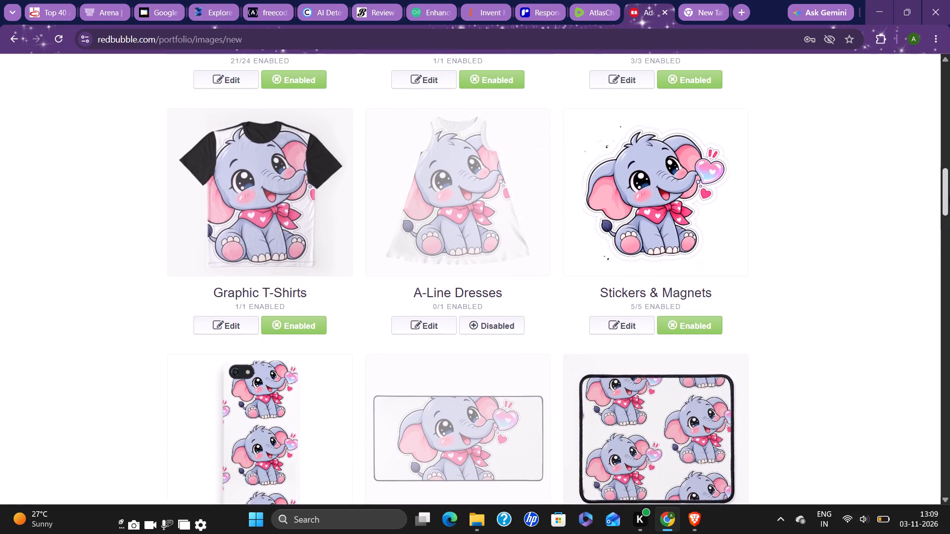
{"action": "left_click_drag", "start_coordinate": [949, 196], "coordinate": [949, 258]}
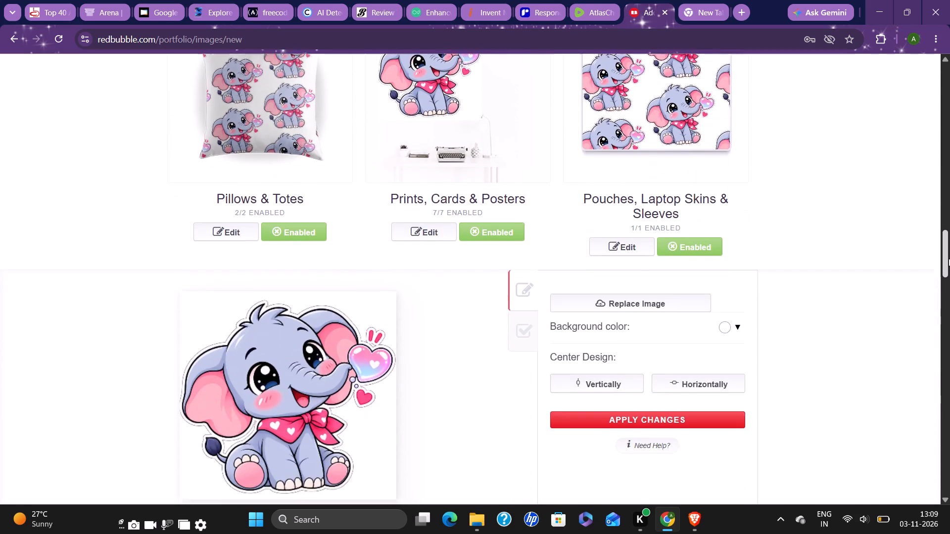
Open the Spiral Notebooks design for editing, scale the image down to 12% and apply the offset grid pattern.
{"action": "left_click_drag", "start_coordinate": [949, 258], "coordinate": [944, 318]}
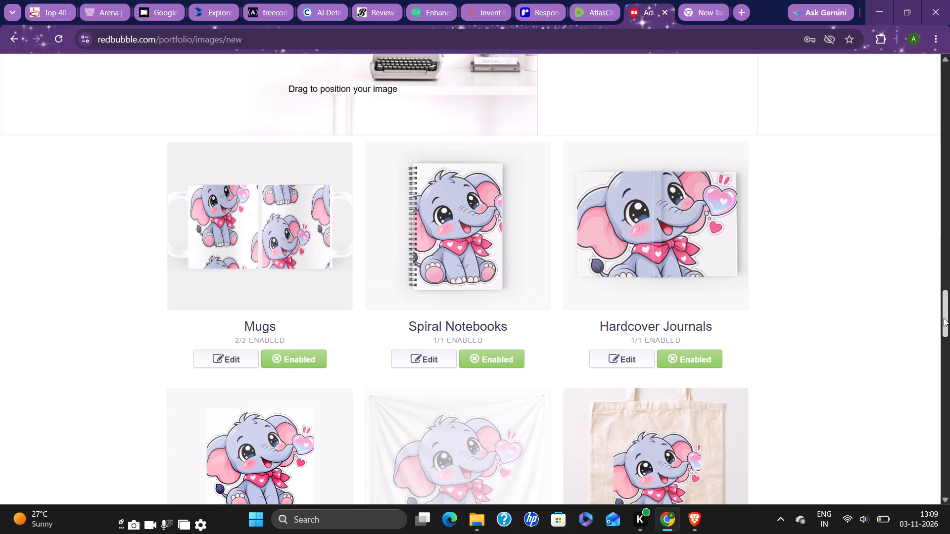
{"action": "left_click_drag", "start_coordinate": [944, 318], "coordinate": [943, 320]}
{"action": "left_click", "coordinate": [482, 213]}
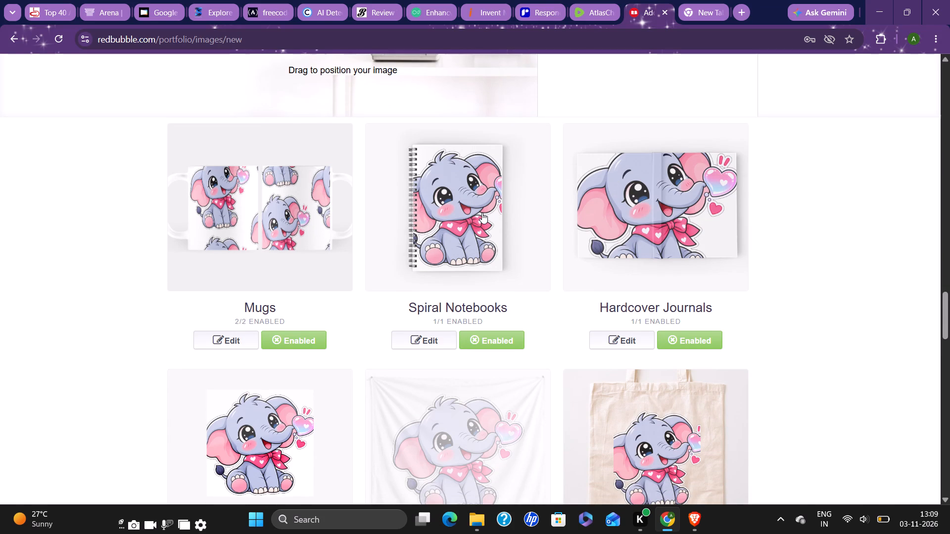
{"action": "left_click_drag", "start_coordinate": [949, 272], "coordinate": [949, 292]}
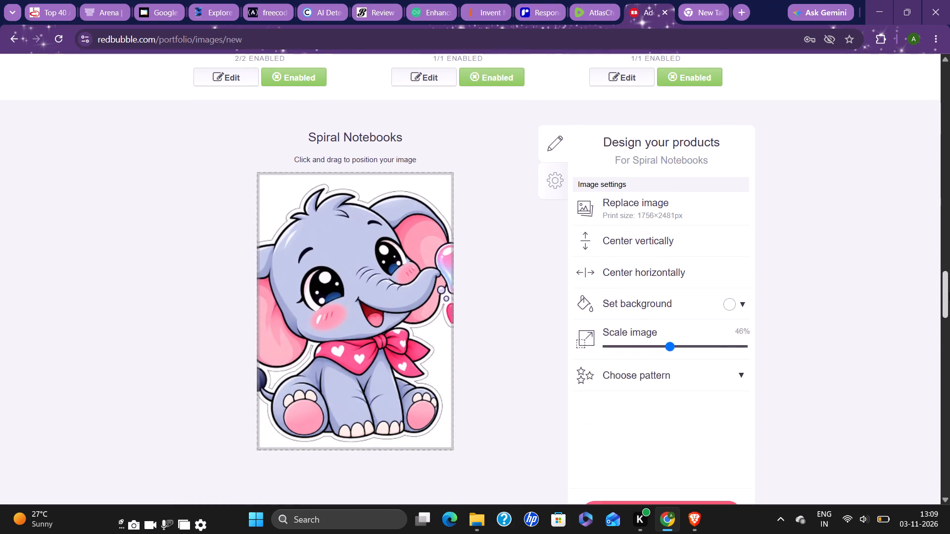
{"action": "left_click_drag", "start_coordinate": [949, 292], "coordinate": [949, 296]}
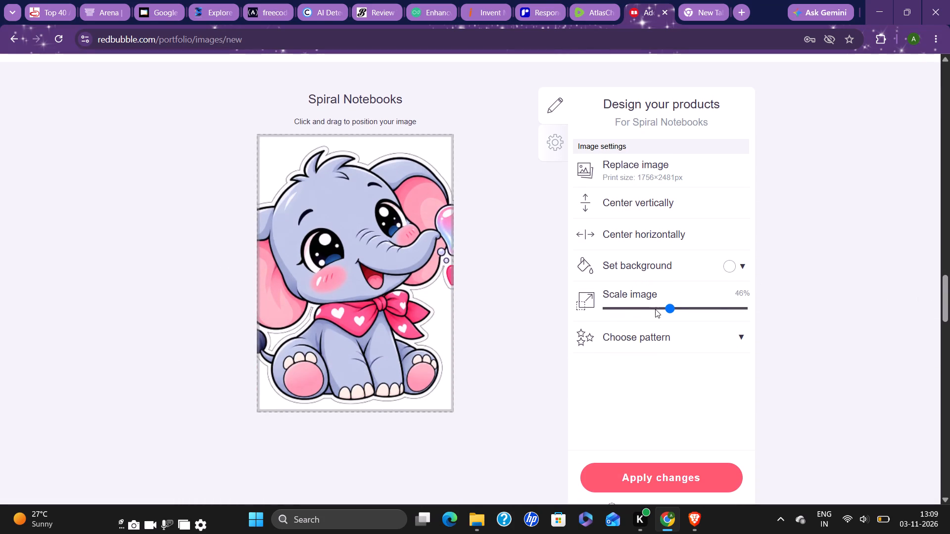
{"action": "double_click", "coordinate": [655, 309]}
{"action": "double_click", "coordinate": [647, 309]}
{"action": "double_click", "coordinate": [639, 308]}
{"action": "left_click", "coordinate": [623, 308]}
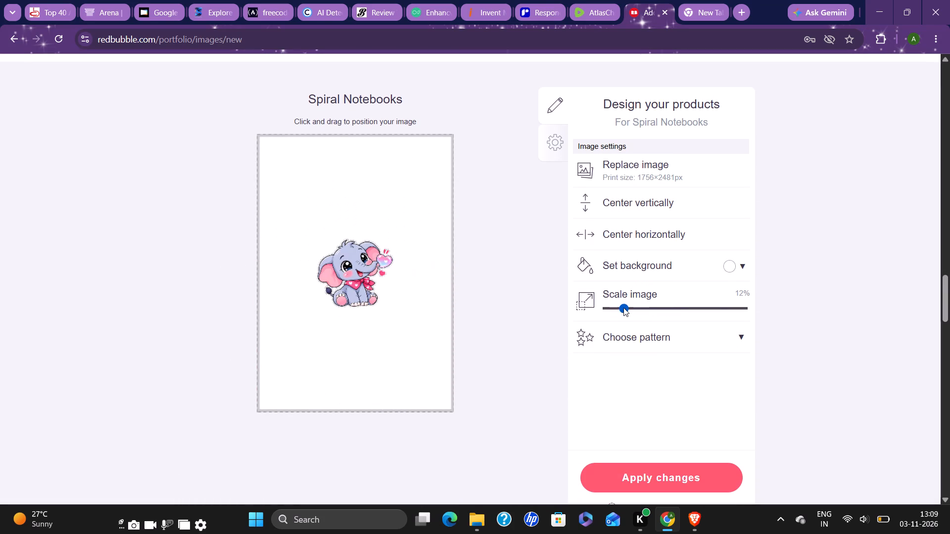
{"action": "left_click", "coordinate": [731, 340]}
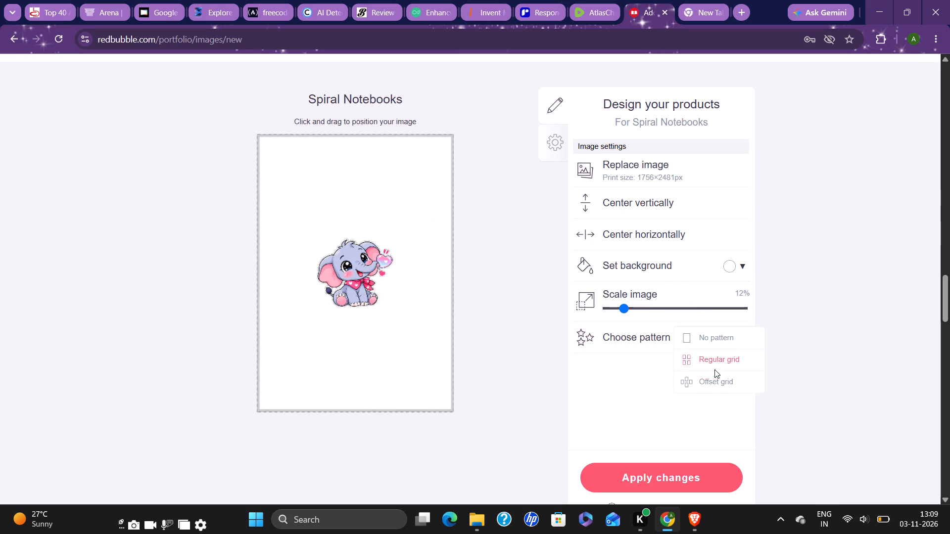
{"action": "left_click", "coordinate": [709, 380]}
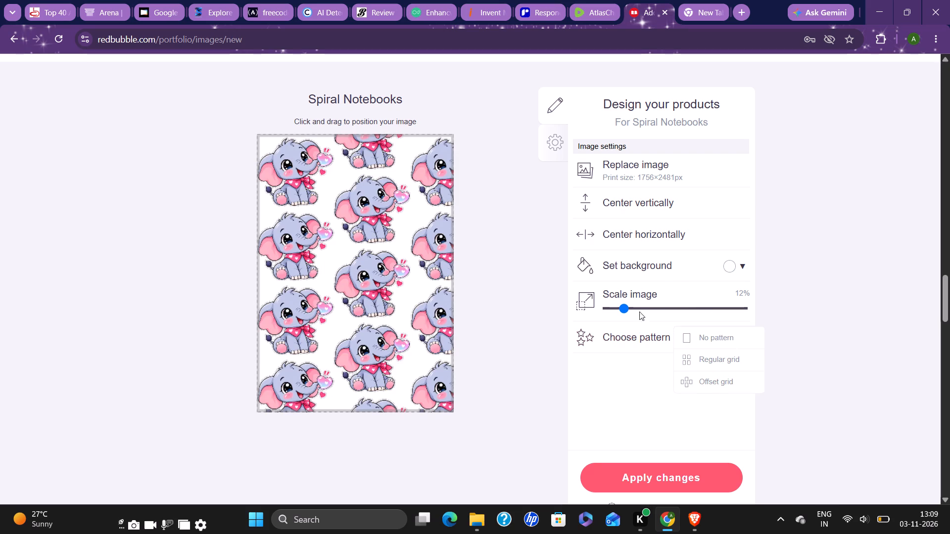
Increase the Spiral Notebooks image scale to 13% and shift the elephant pattern to a new position on the cover.
{"action": "left_click", "coordinate": [627, 307]}
{"action": "left_click", "coordinate": [627, 307]}
{"action": "left_click", "coordinate": [628, 307]}
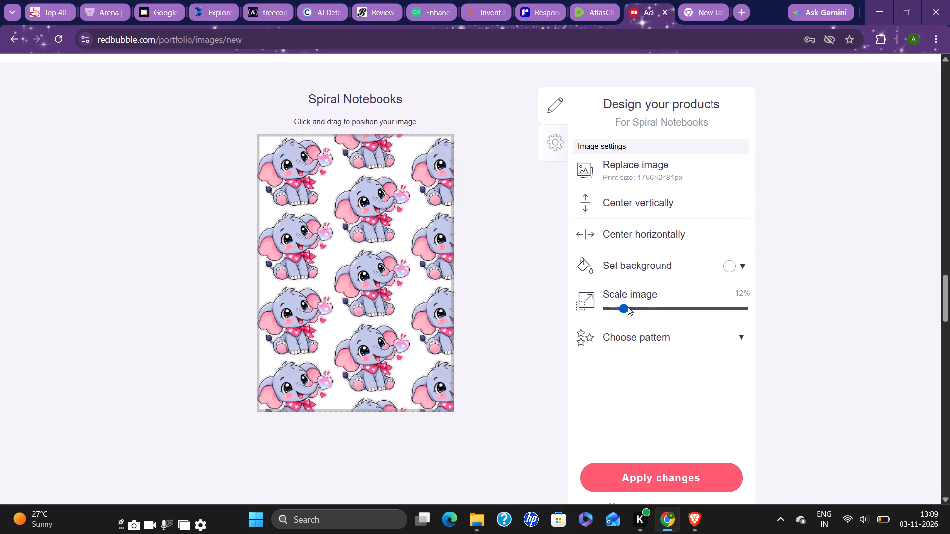
{"action": "key", "text": "Right"}
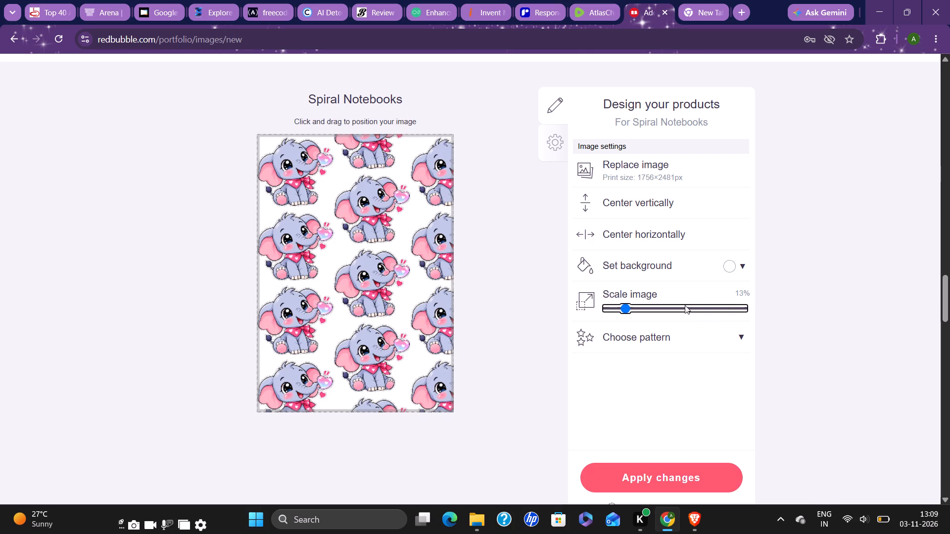
{"action": "left_click_drag", "start_coordinate": [381, 295], "coordinate": [387, 343]}
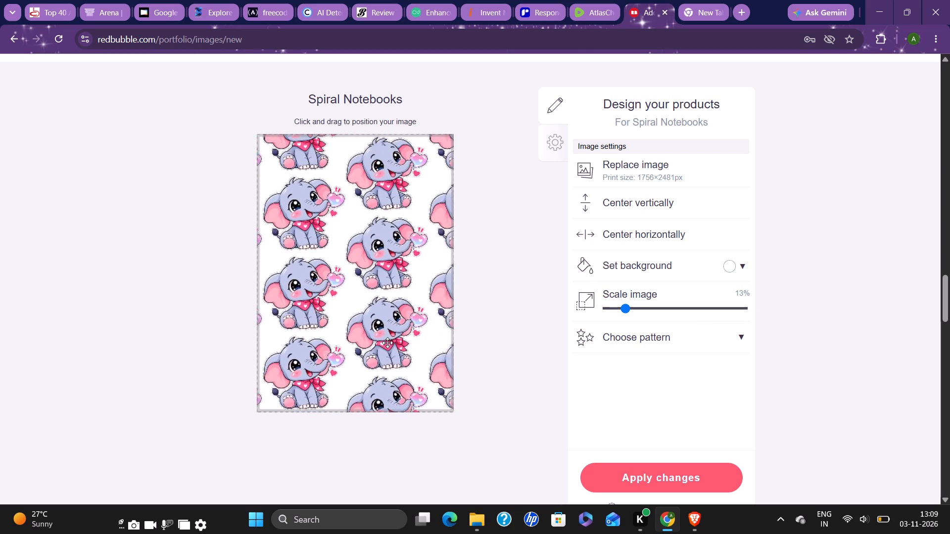
{"action": "left_click_drag", "start_coordinate": [387, 343], "coordinate": [414, 363]}
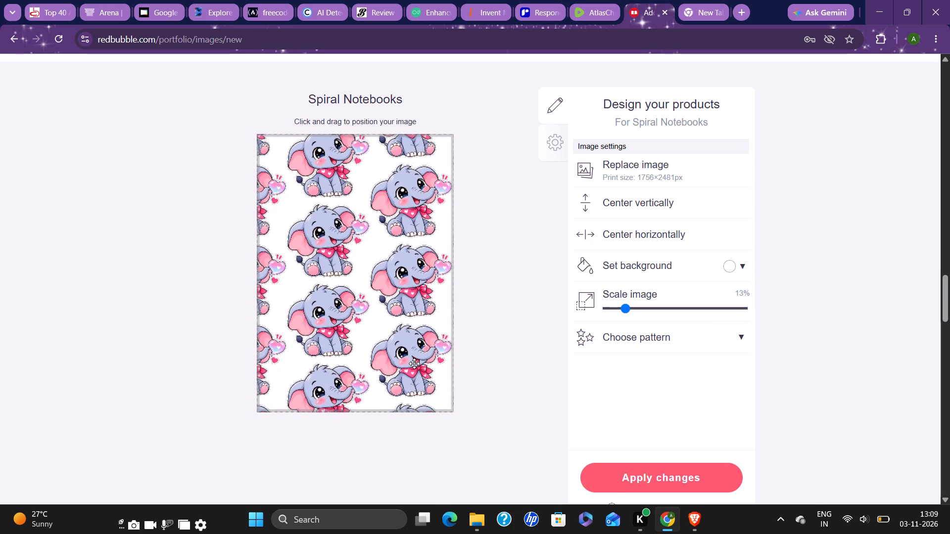
{"action": "left_click_drag", "start_coordinate": [414, 363], "coordinate": [420, 366]}
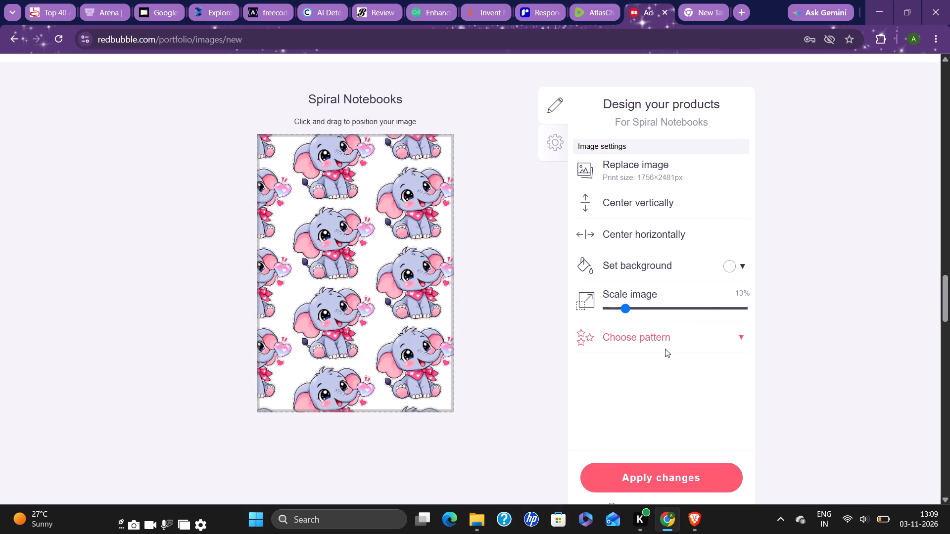
Set the Spiral Notebooks background to a muted purple close to #b090b8 and apply the changes.
{"action": "left_click", "coordinate": [743, 268]}
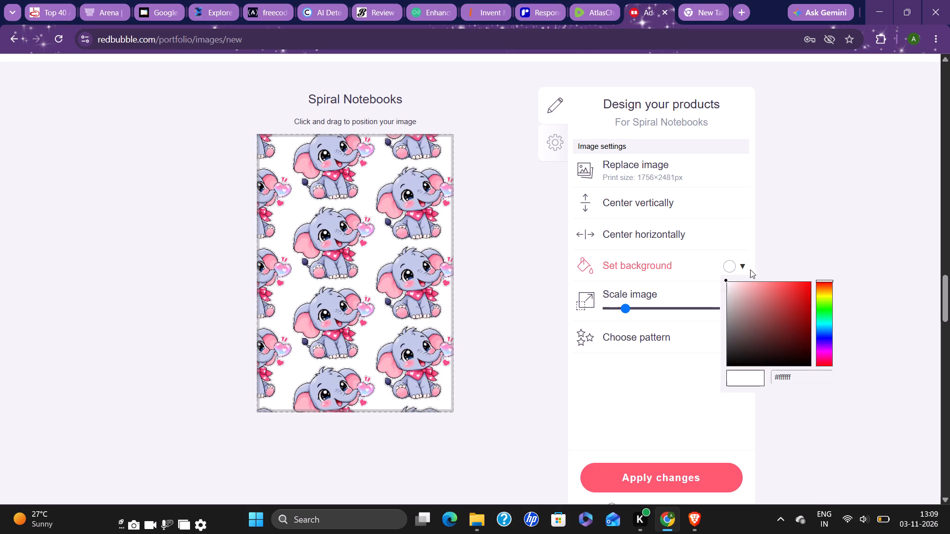
{"action": "left_click", "coordinate": [827, 352]}
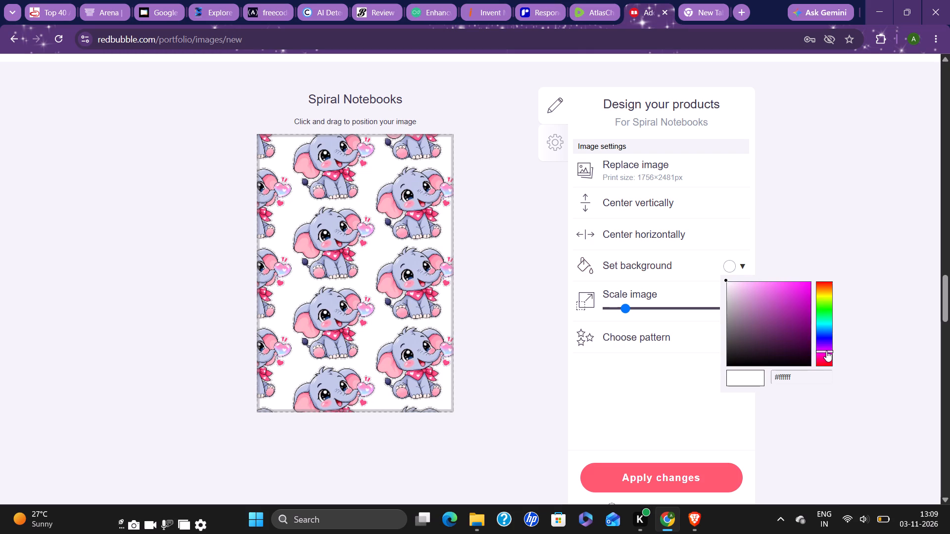
{"action": "left_click", "coordinate": [822, 349]}
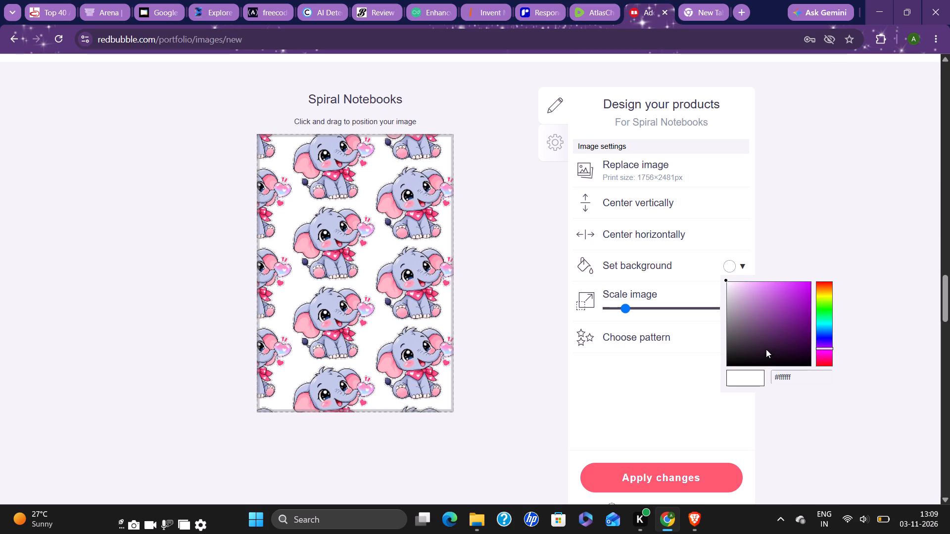
{"action": "left_click_drag", "start_coordinate": [768, 340], "coordinate": [755, 293]}
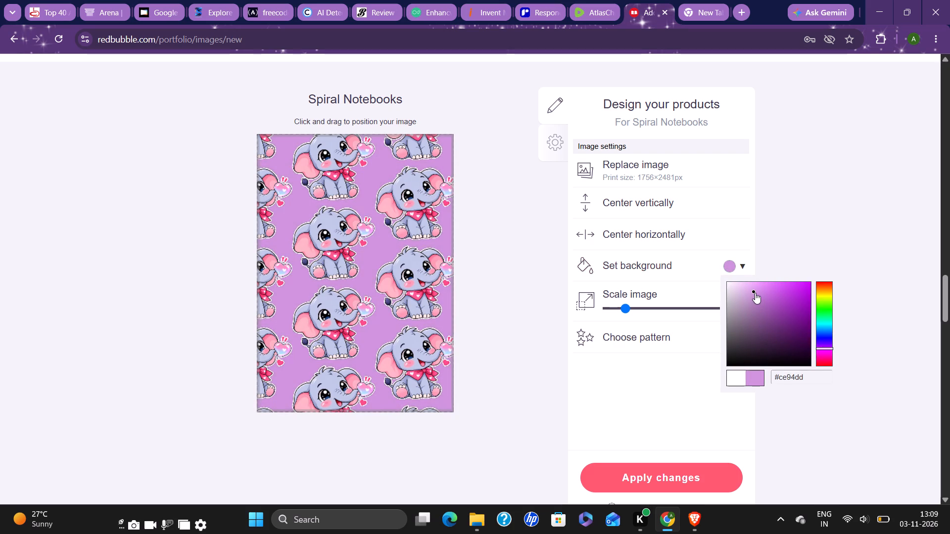
{"action": "left_click_drag", "start_coordinate": [755, 293], "coordinate": [777, 291]}
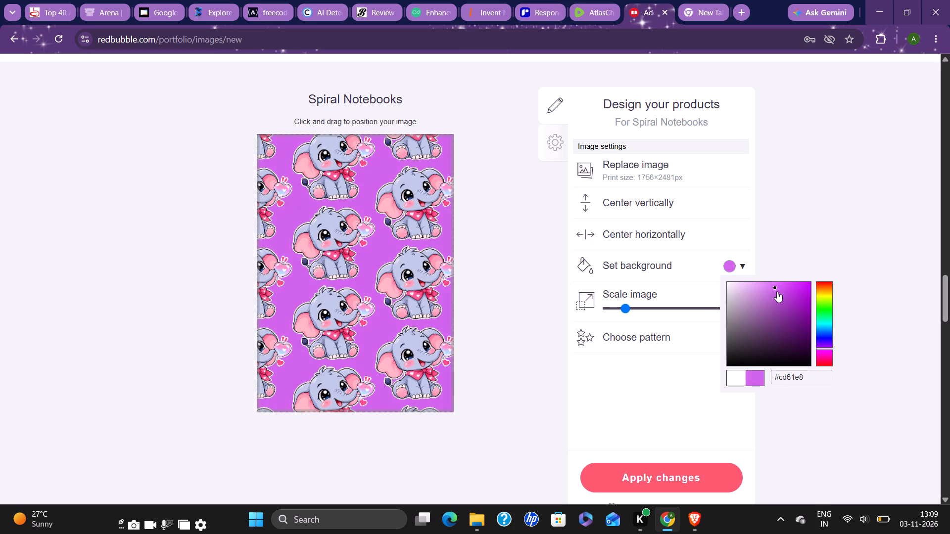
{"action": "left_click_drag", "start_coordinate": [777, 291], "coordinate": [756, 282]}
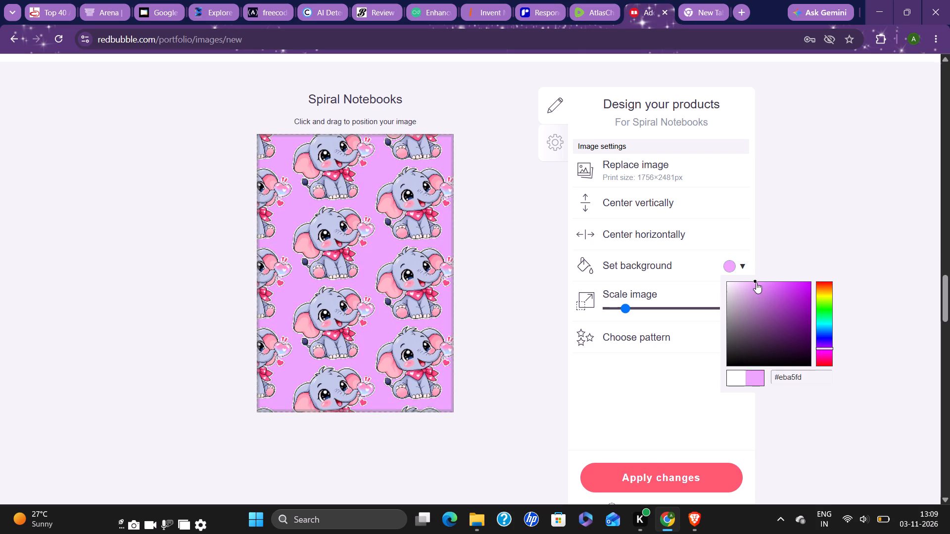
{"action": "left_click_drag", "start_coordinate": [756, 282], "coordinate": [739, 294]}
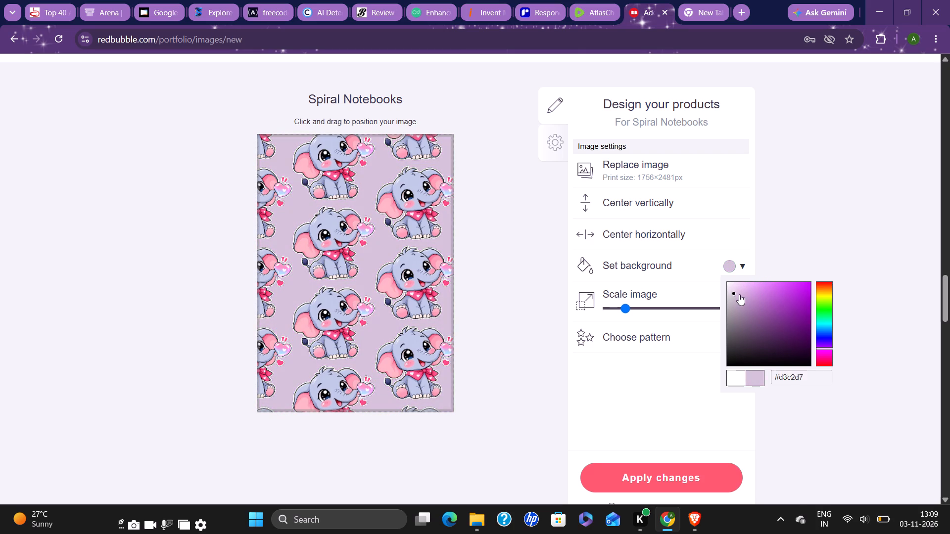
{"action": "left_click_drag", "start_coordinate": [739, 294], "coordinate": [747, 290]}
{"action": "left_click_drag", "start_coordinate": [747, 290], "coordinate": [745, 285]}
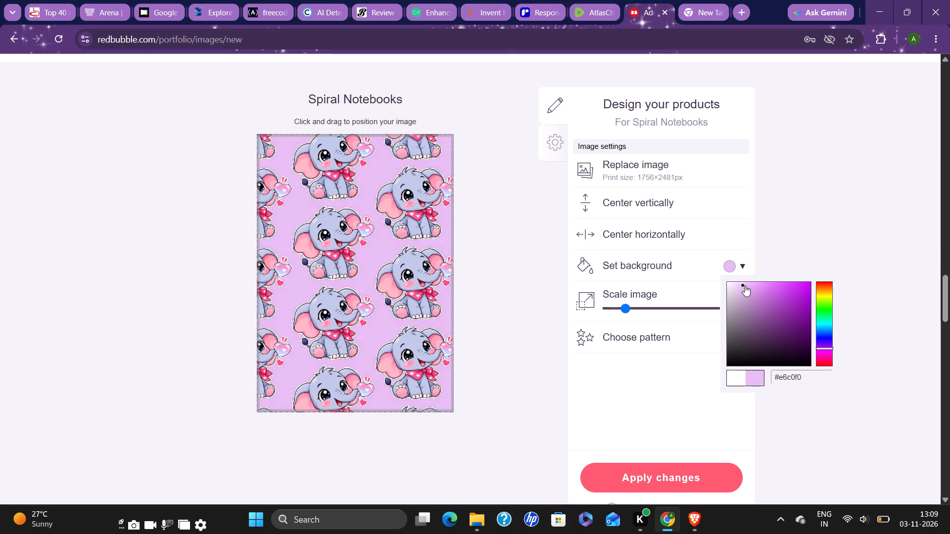
{"action": "left_click_drag", "start_coordinate": [745, 285], "coordinate": [760, 284]}
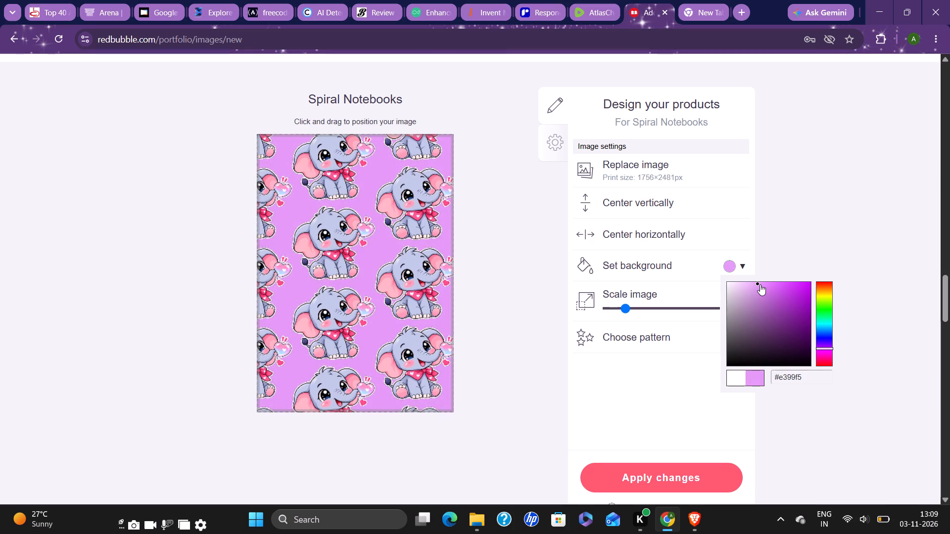
{"action": "left_click_drag", "start_coordinate": [760, 284], "coordinate": [760, 295]}
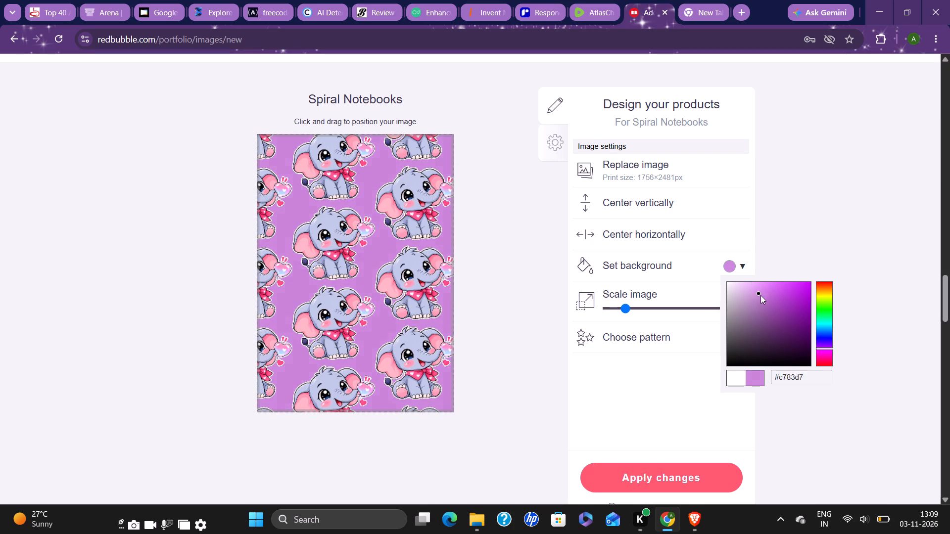
{"action": "left_click_drag", "start_coordinate": [760, 295], "coordinate": [745, 305]}
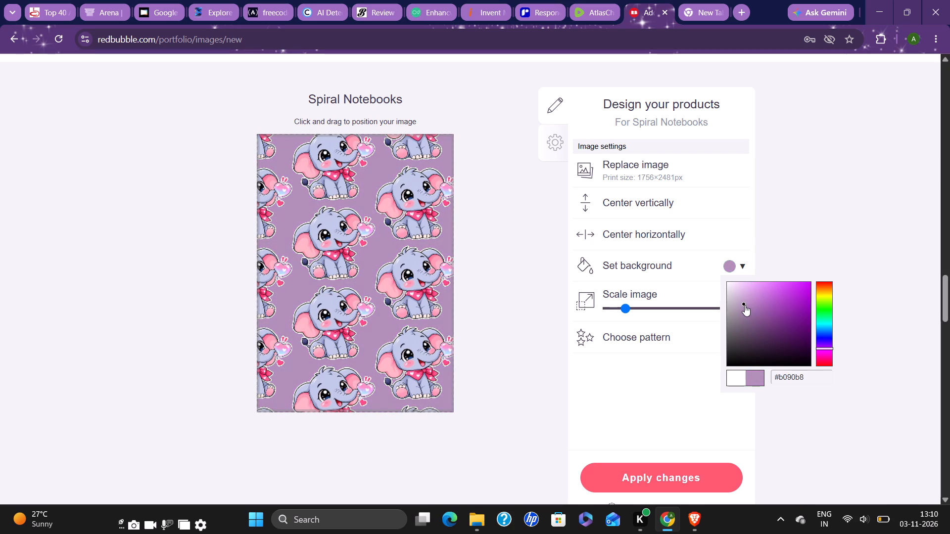
{"action": "left_click_drag", "start_coordinate": [745, 305], "coordinate": [742, 305]}
{"action": "left_click", "coordinate": [673, 474]}
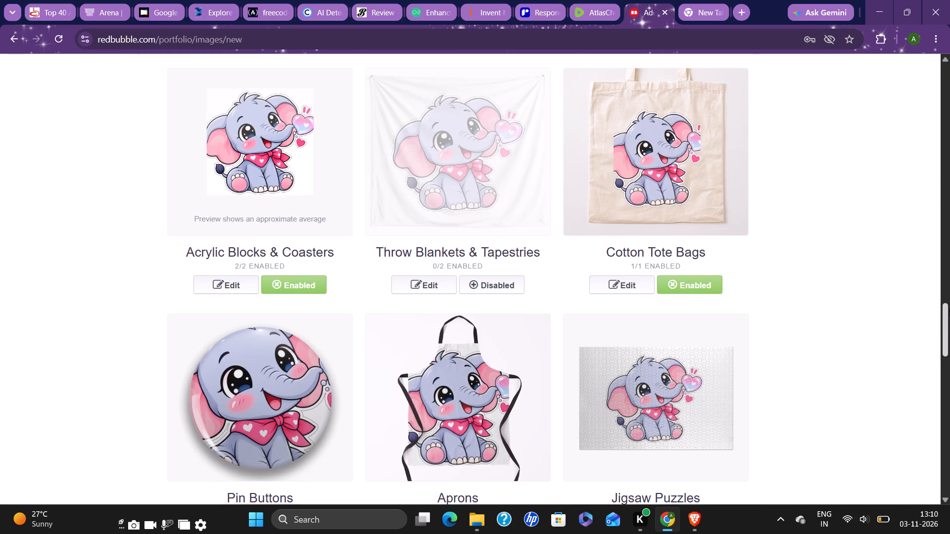
Open the Mouse Pads design for editing and pick a magenta hue for its background colour.
{"action": "left_click_drag", "start_coordinate": [949, 315], "coordinate": [949, 323]}
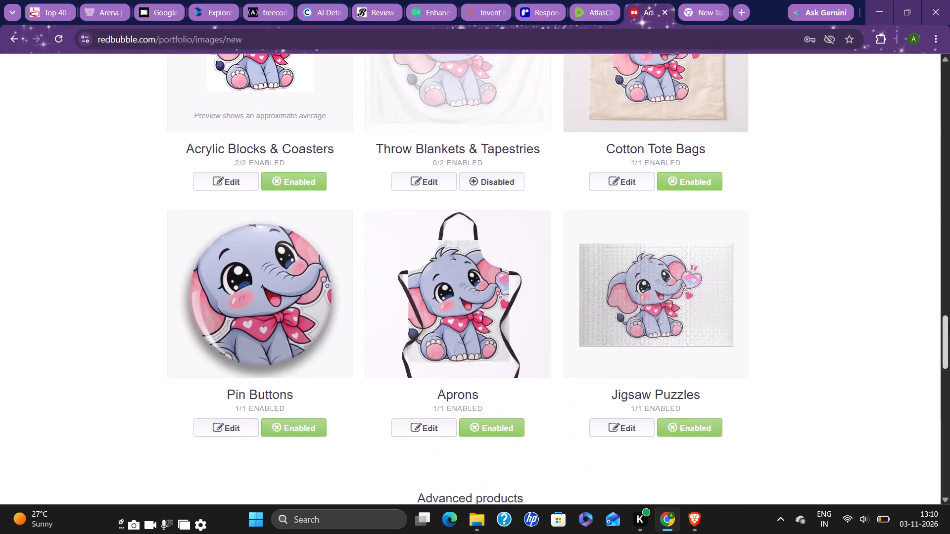
{"action": "left_click_drag", "start_coordinate": [949, 323], "coordinate": [949, 275]}
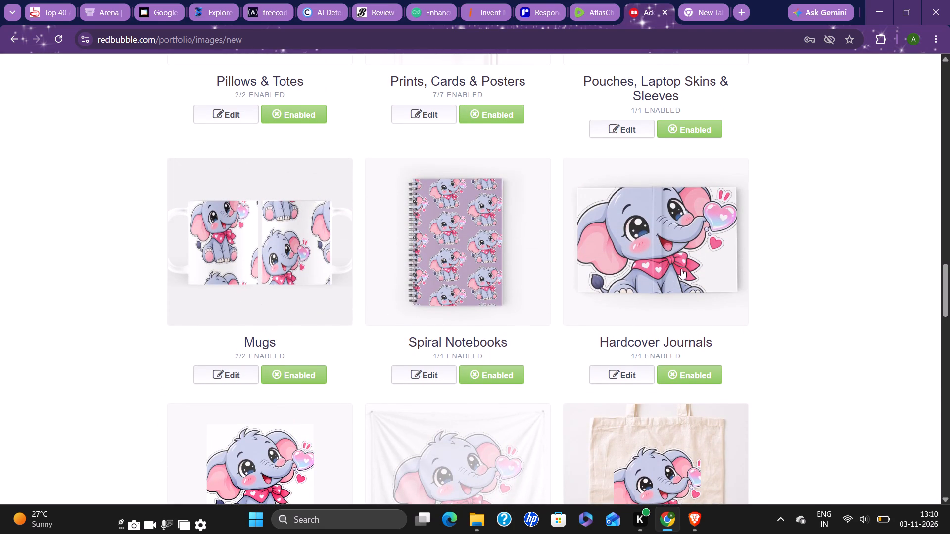
{"action": "left_click_drag", "start_coordinate": [944, 286], "coordinate": [948, 295]}
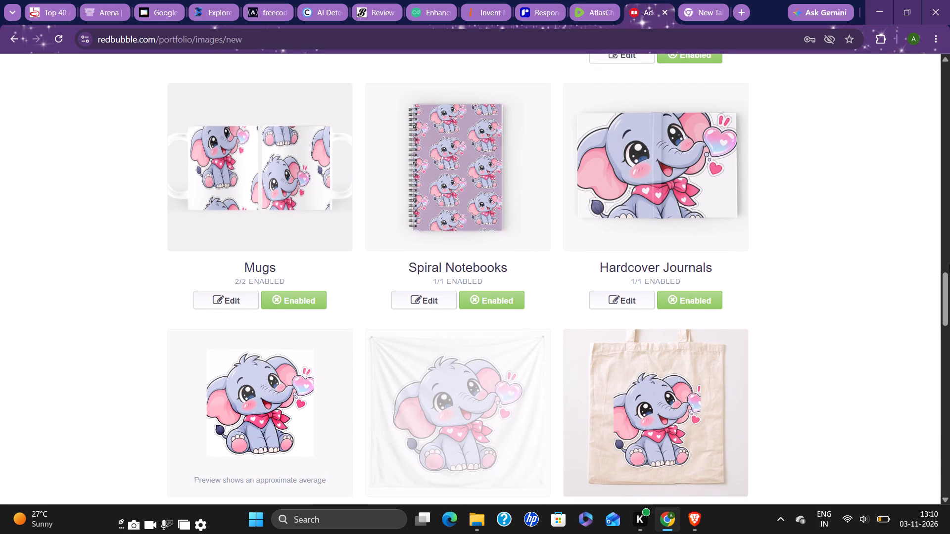
{"action": "left_click_drag", "start_coordinate": [949, 295], "coordinate": [949, 253]}
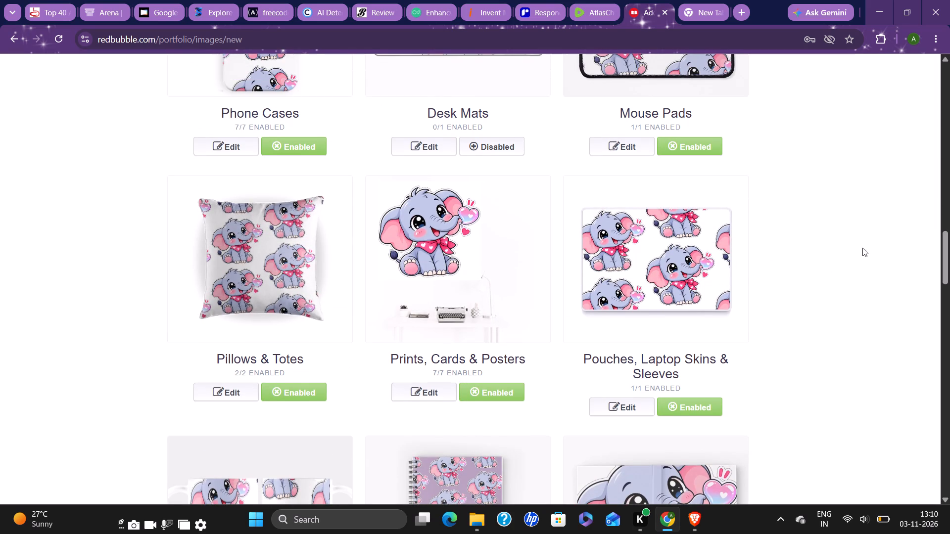
{"action": "left_click_drag", "start_coordinate": [949, 271], "coordinate": [949, 250]}
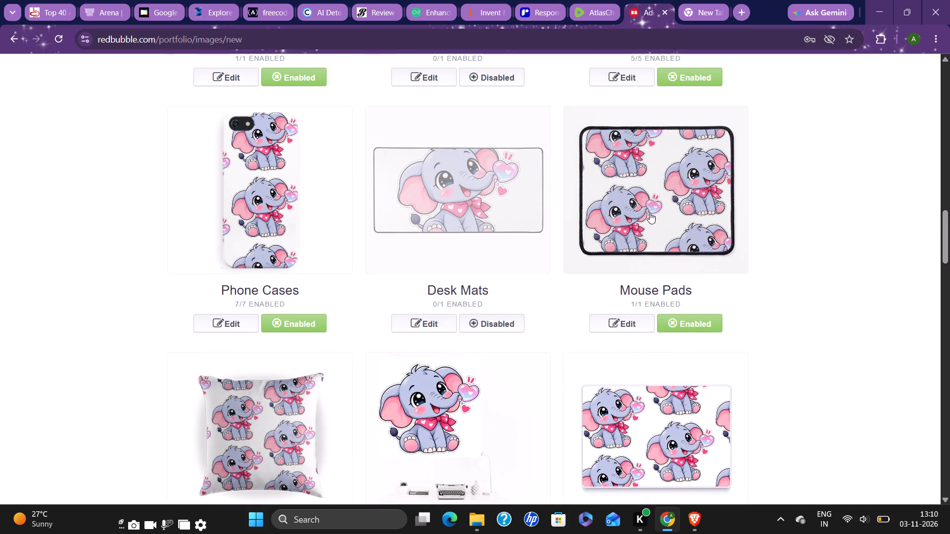
{"action": "left_click", "coordinate": [650, 213]}
{"action": "left_click_drag", "start_coordinate": [944, 230], "coordinate": [949, 234]}
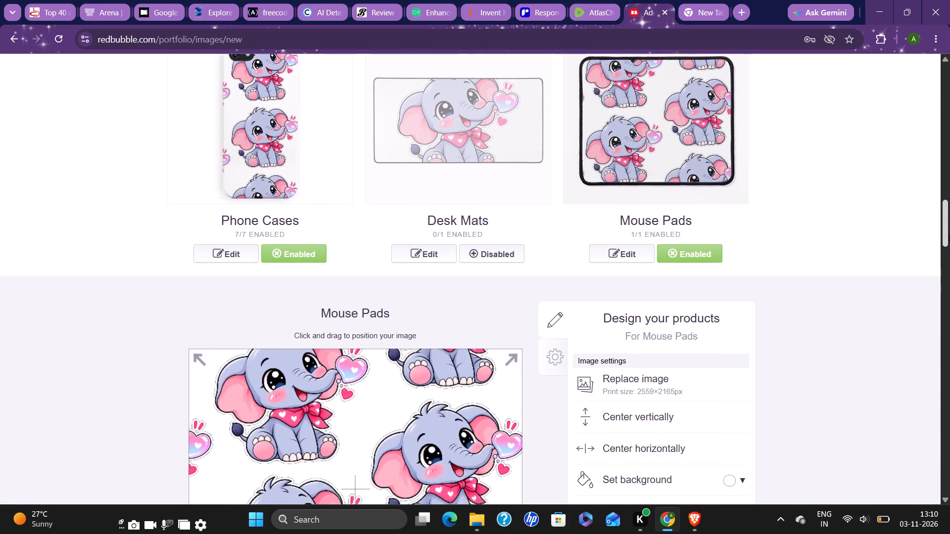
{"action": "left_click_drag", "start_coordinate": [949, 234], "coordinate": [949, 260]}
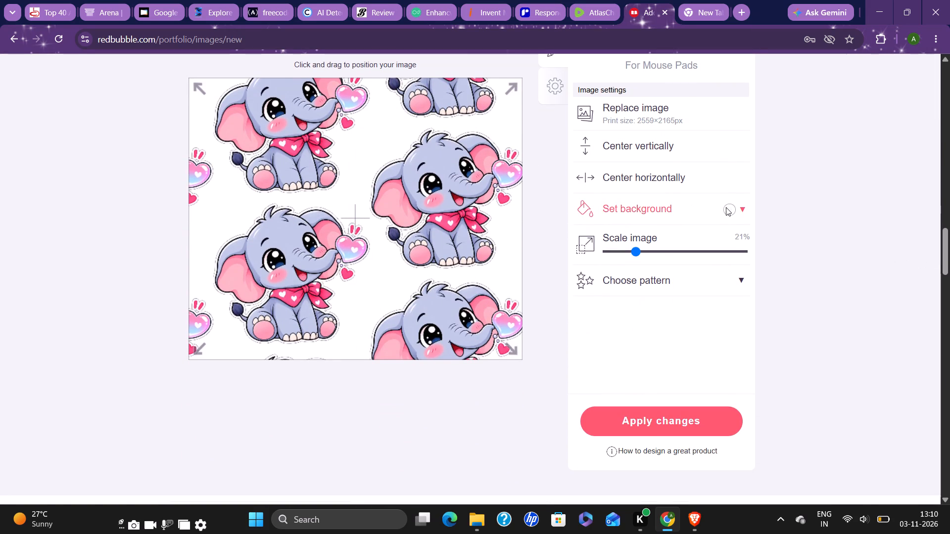
{"action": "left_click", "coordinate": [738, 208]}
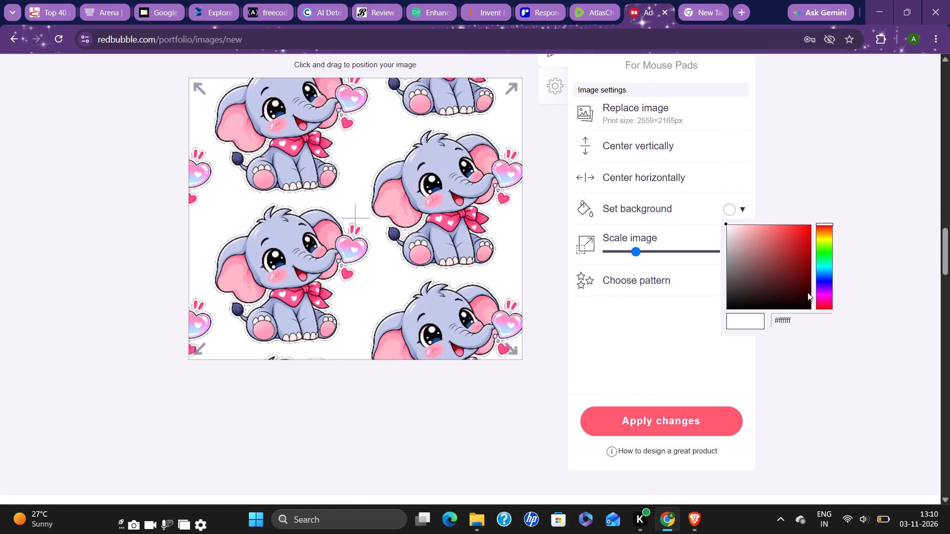
{"action": "left_click", "coordinate": [826, 295]}
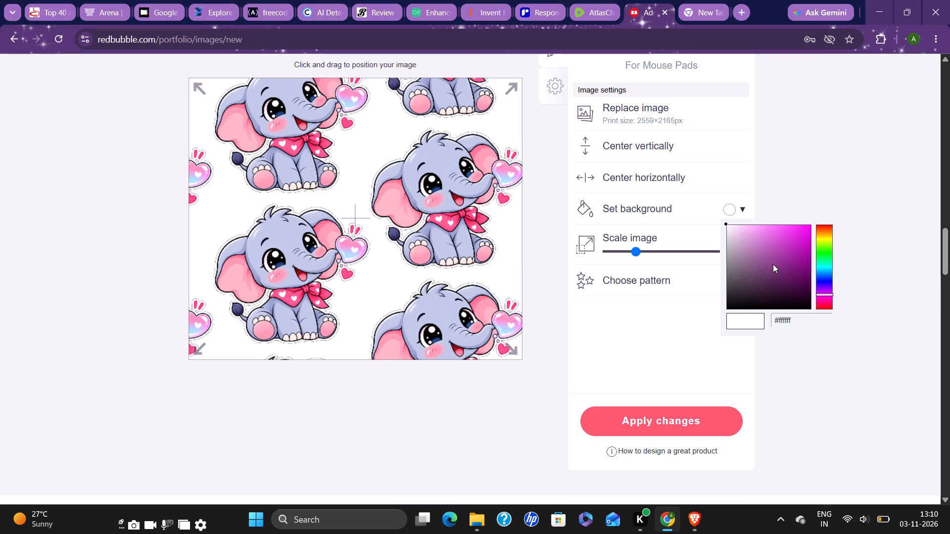
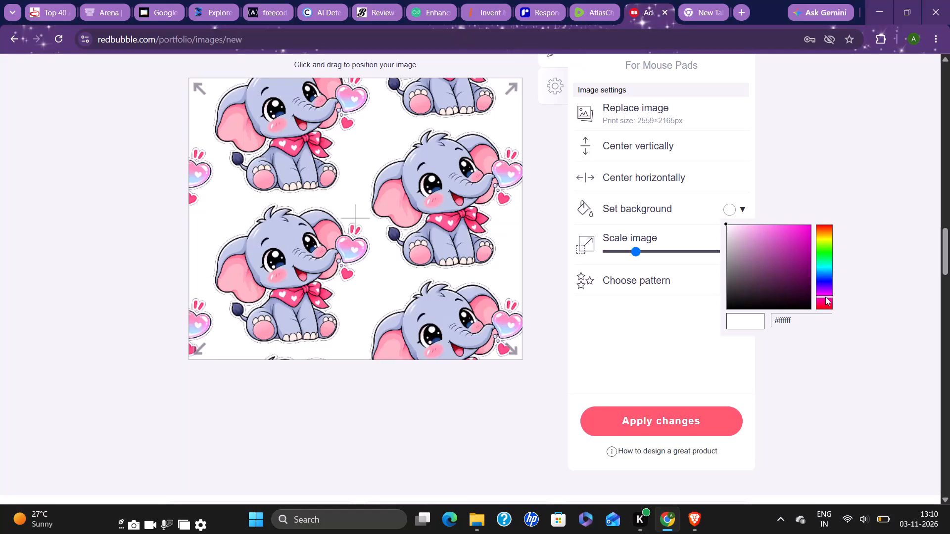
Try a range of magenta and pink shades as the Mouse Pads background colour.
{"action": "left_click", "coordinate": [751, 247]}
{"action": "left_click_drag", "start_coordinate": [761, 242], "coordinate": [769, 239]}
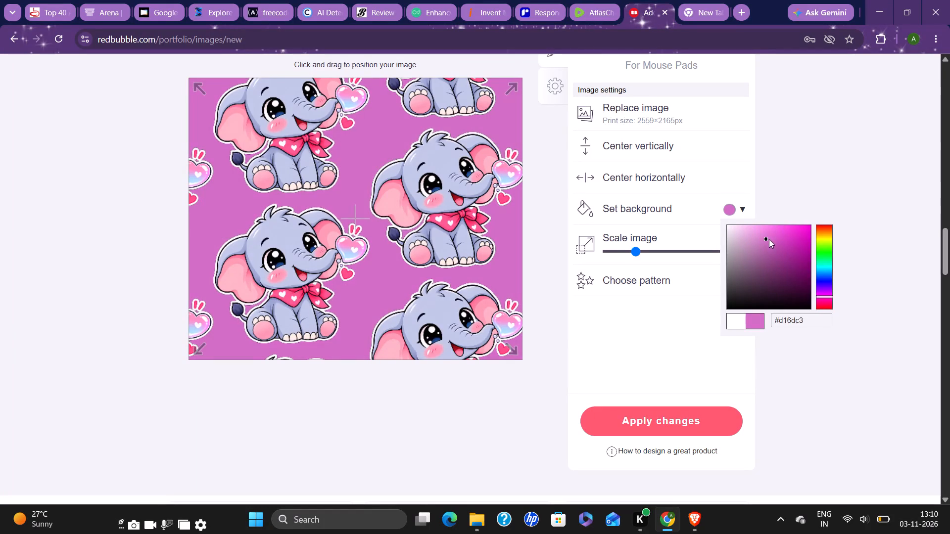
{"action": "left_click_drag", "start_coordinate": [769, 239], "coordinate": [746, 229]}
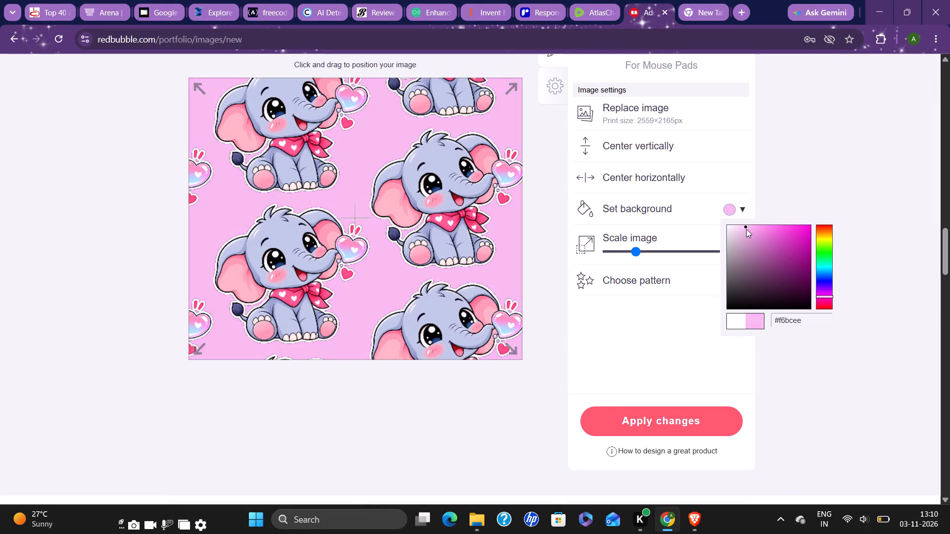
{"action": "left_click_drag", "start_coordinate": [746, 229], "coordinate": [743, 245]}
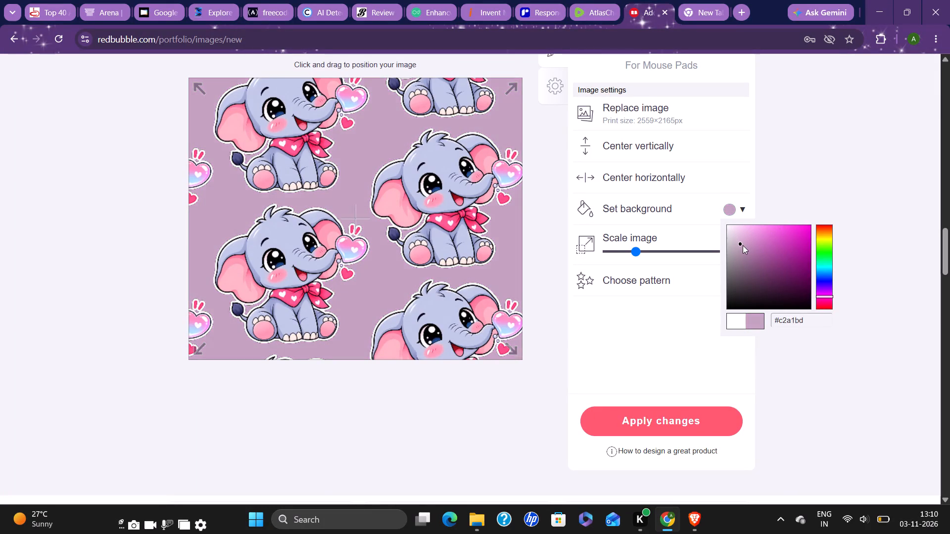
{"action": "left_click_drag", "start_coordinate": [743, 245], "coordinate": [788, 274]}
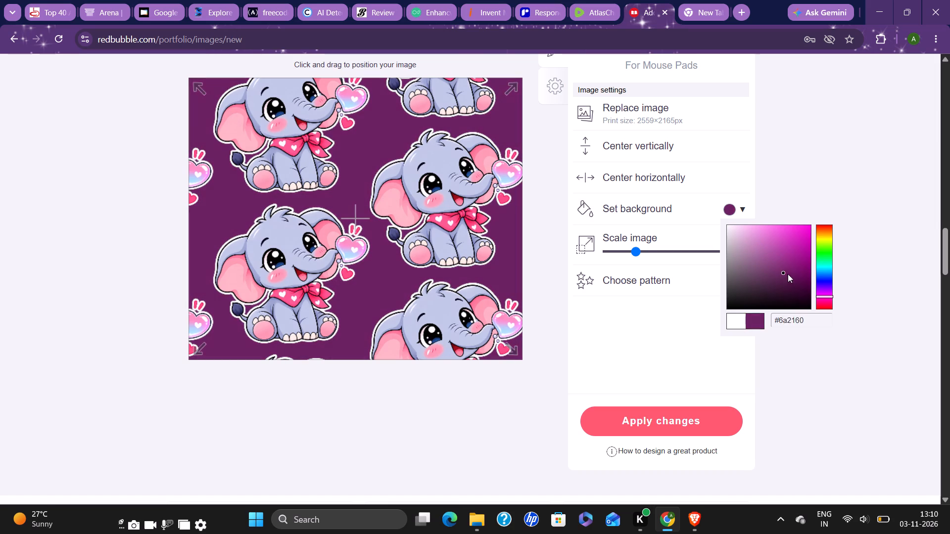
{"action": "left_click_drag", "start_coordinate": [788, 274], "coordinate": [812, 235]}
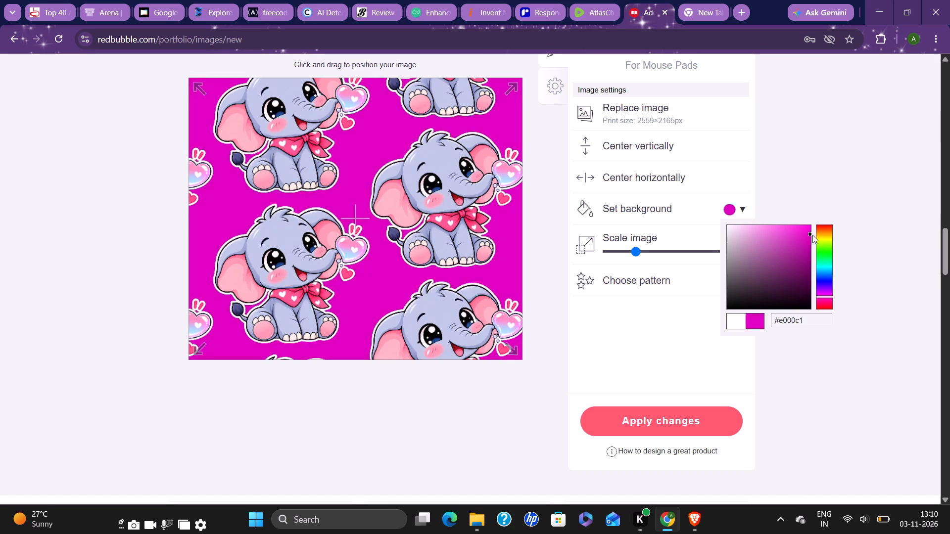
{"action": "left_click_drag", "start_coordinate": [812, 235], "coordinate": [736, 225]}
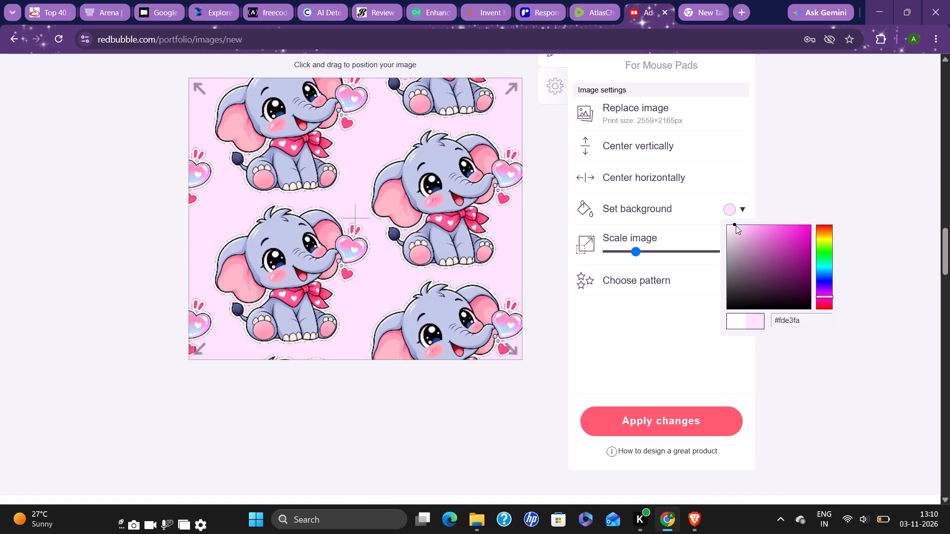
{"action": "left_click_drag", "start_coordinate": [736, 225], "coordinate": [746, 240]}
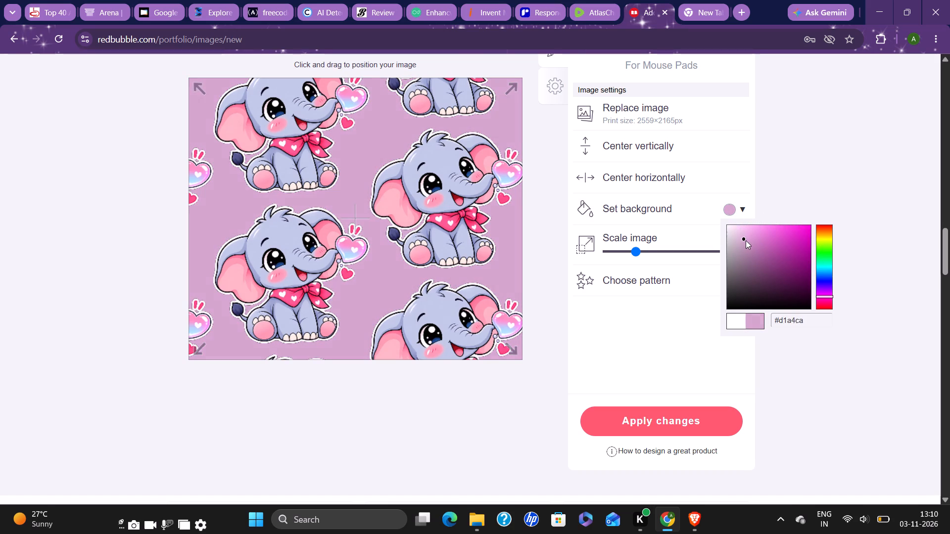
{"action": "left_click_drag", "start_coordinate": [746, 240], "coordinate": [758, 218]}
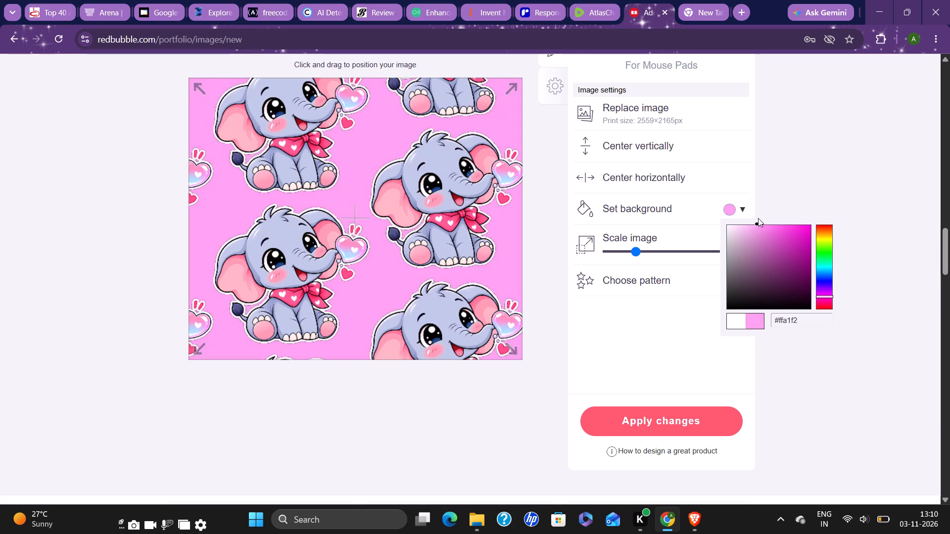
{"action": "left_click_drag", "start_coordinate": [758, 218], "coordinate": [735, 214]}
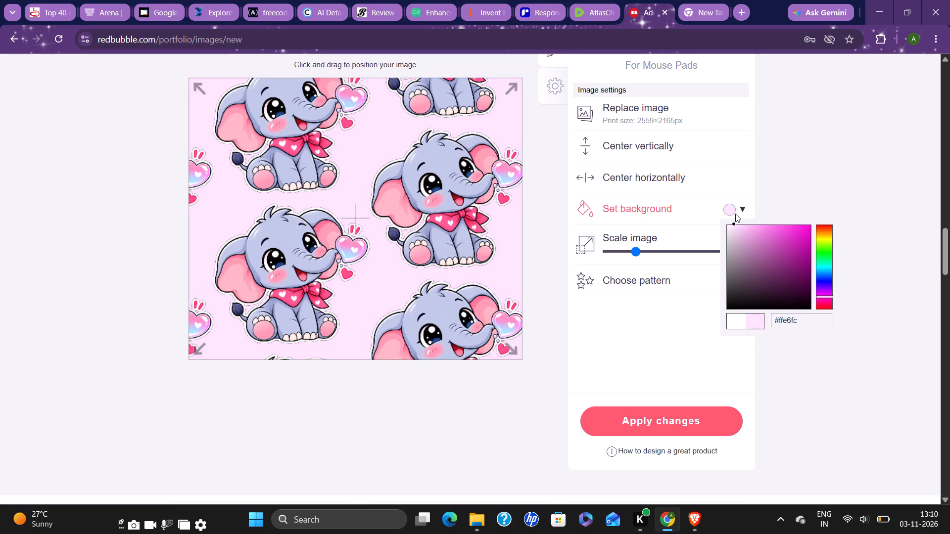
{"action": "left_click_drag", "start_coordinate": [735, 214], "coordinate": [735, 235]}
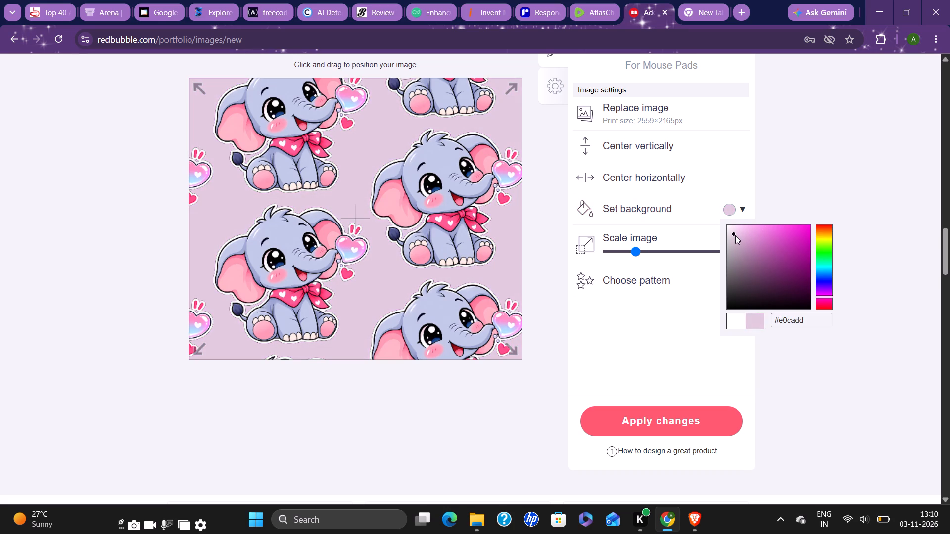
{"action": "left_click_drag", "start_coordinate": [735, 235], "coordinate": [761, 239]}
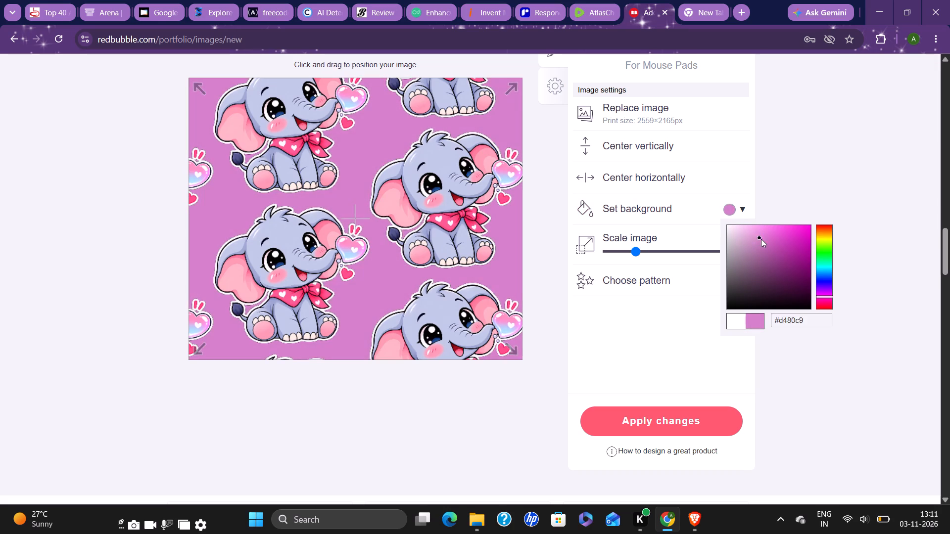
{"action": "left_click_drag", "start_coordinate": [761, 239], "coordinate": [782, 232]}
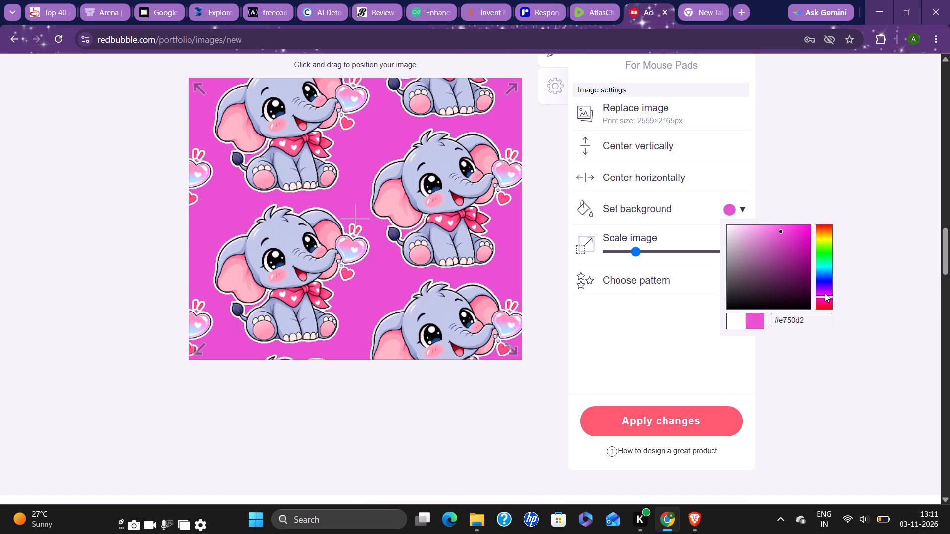
Shift the Mouse Pads background hue towards purple, set a medium purple close to #9f65a7 and apply the changes.
{"action": "left_click", "coordinate": [825, 293]}
{"action": "left_click_drag", "start_coordinate": [761, 235], "coordinate": [761, 234]}
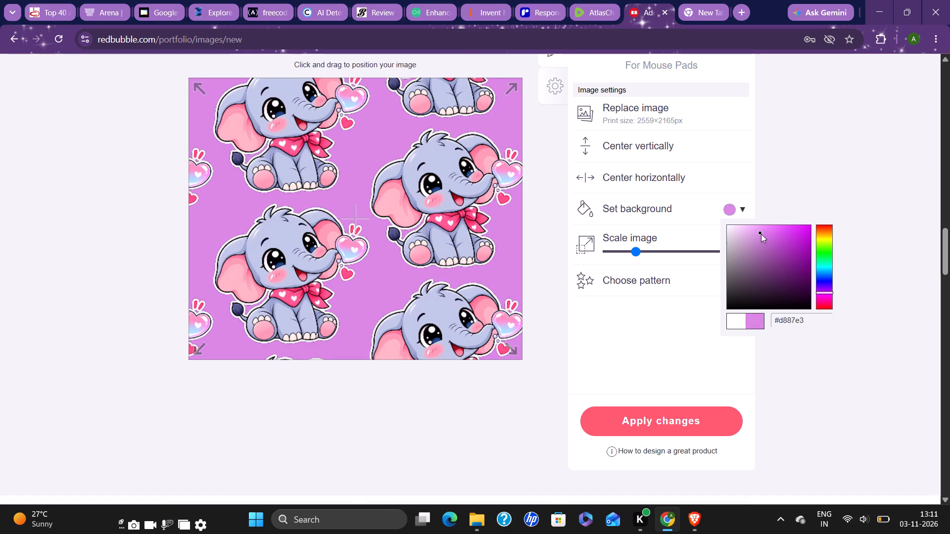
{"action": "left_click_drag", "start_coordinate": [761, 234], "coordinate": [745, 238]}
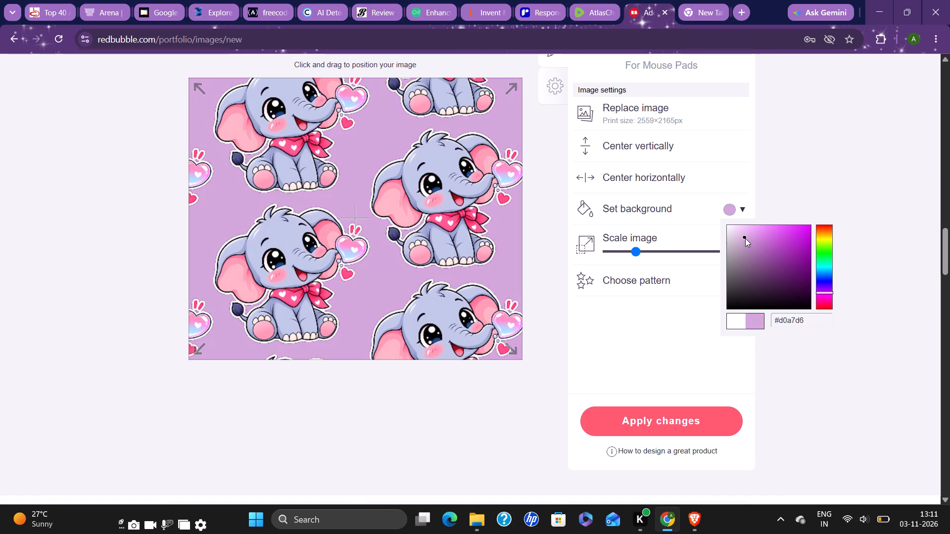
{"action": "left_click_drag", "start_coordinate": [745, 238], "coordinate": [760, 245]}
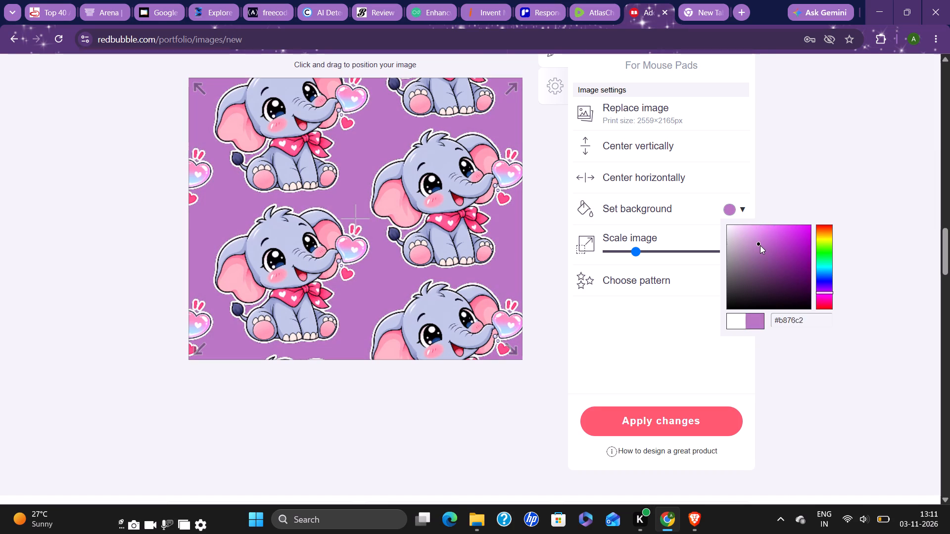
{"action": "left_click_drag", "start_coordinate": [760, 245], "coordinate": [761, 255]}
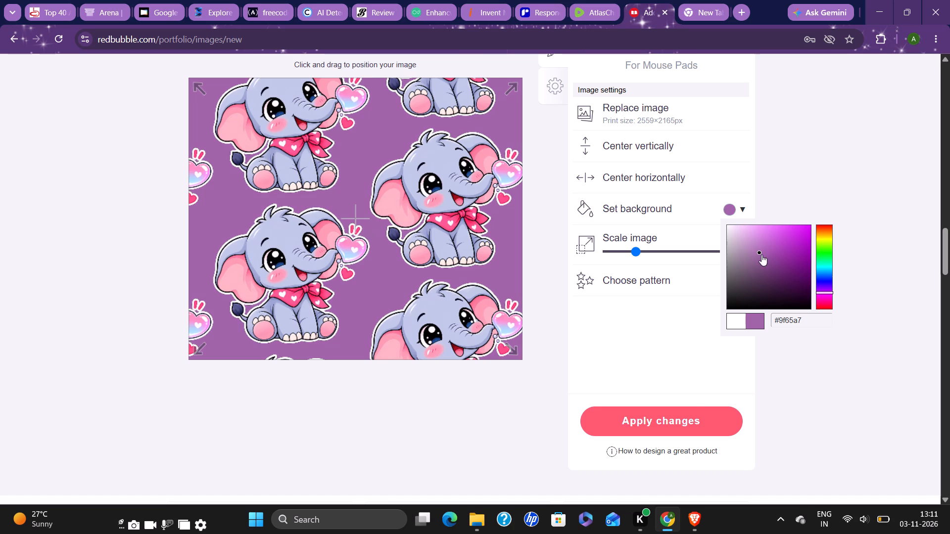
{"action": "left_click", "coordinate": [686, 427]}
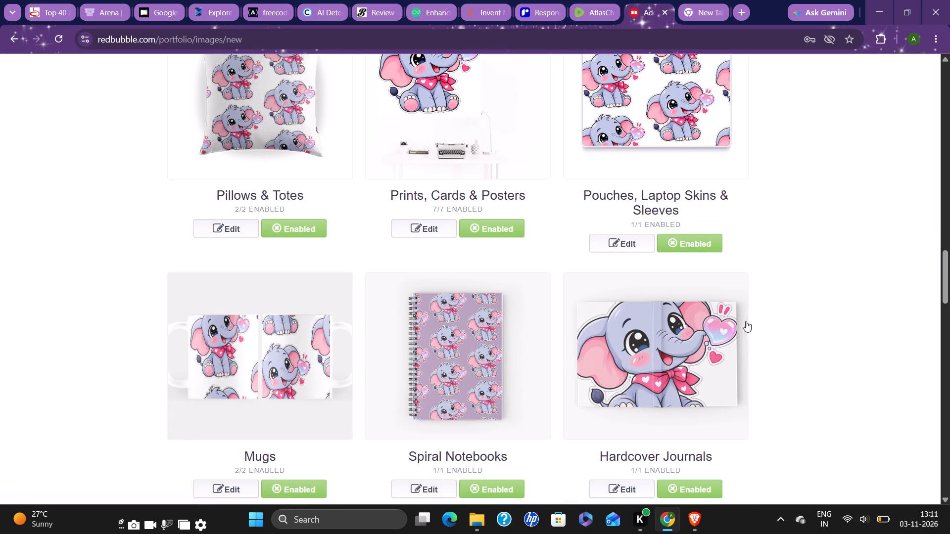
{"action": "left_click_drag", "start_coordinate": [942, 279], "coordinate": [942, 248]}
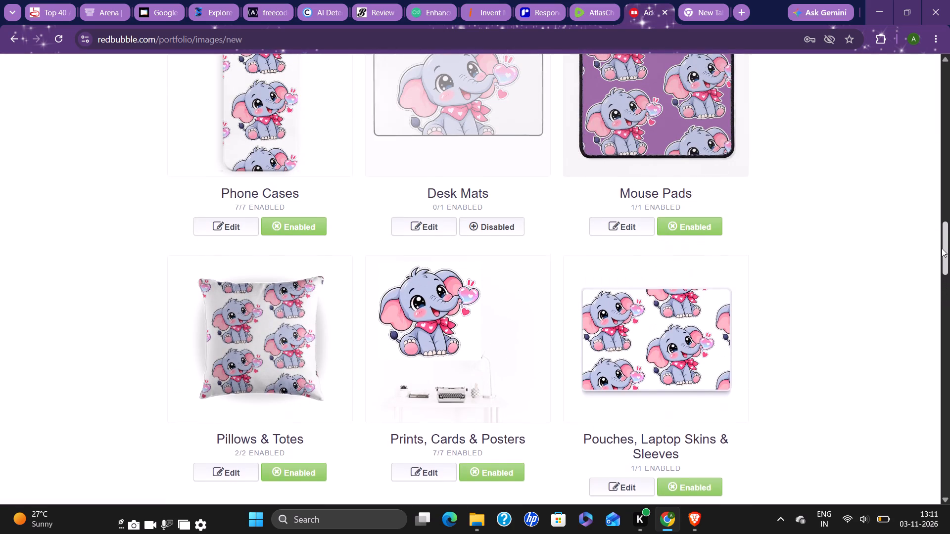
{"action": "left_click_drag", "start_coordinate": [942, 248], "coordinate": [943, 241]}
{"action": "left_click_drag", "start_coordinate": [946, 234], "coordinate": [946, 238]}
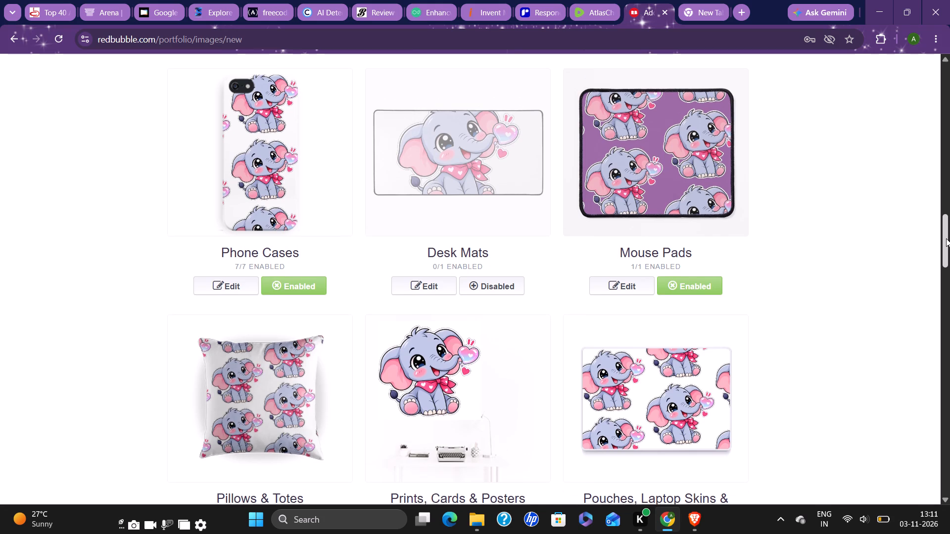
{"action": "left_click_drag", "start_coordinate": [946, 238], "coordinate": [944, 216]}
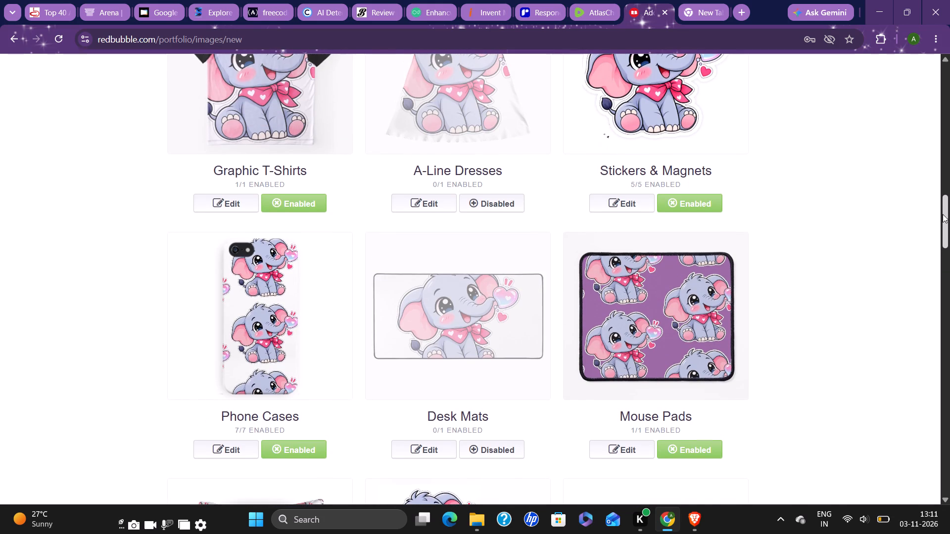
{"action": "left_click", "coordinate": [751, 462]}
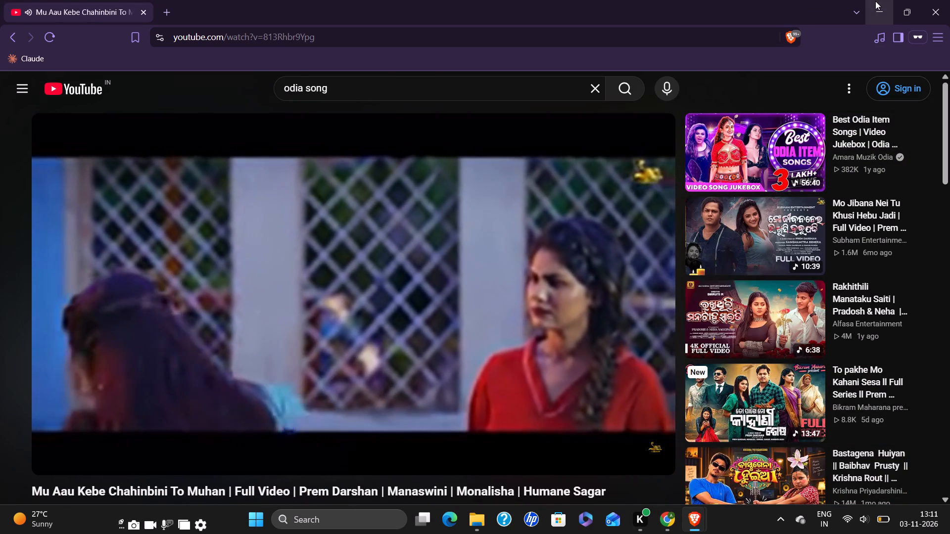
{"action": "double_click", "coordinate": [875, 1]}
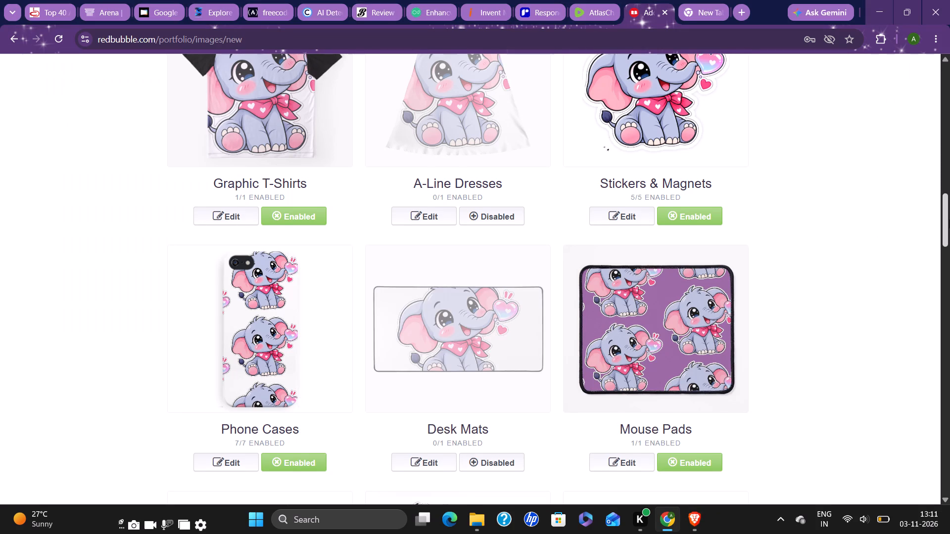
Open the Mugs design for editing and set its background to a pale pink-lilac close to #f5d7f4.
{"action": "left_click_drag", "start_coordinate": [949, 220], "coordinate": [949, 226]}
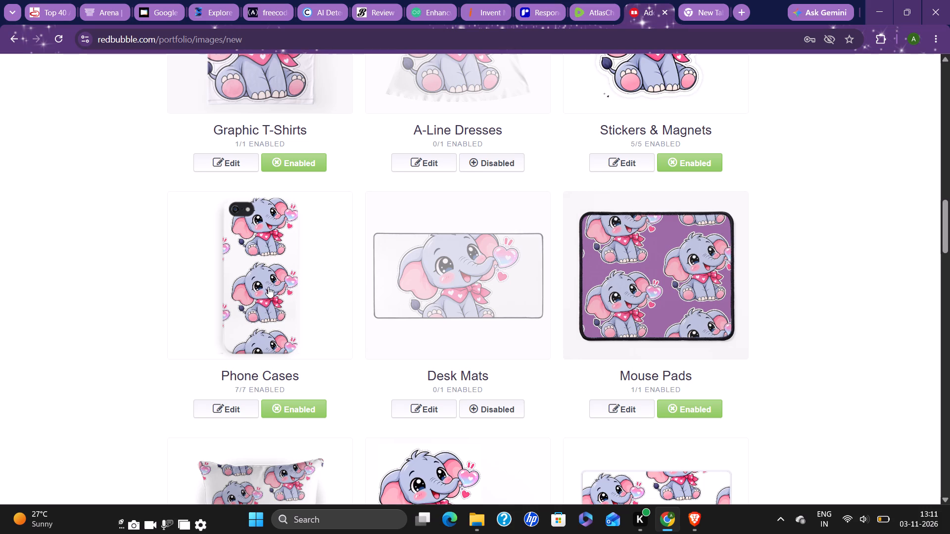
{"action": "left_click_drag", "start_coordinate": [949, 233], "coordinate": [949, 239]}
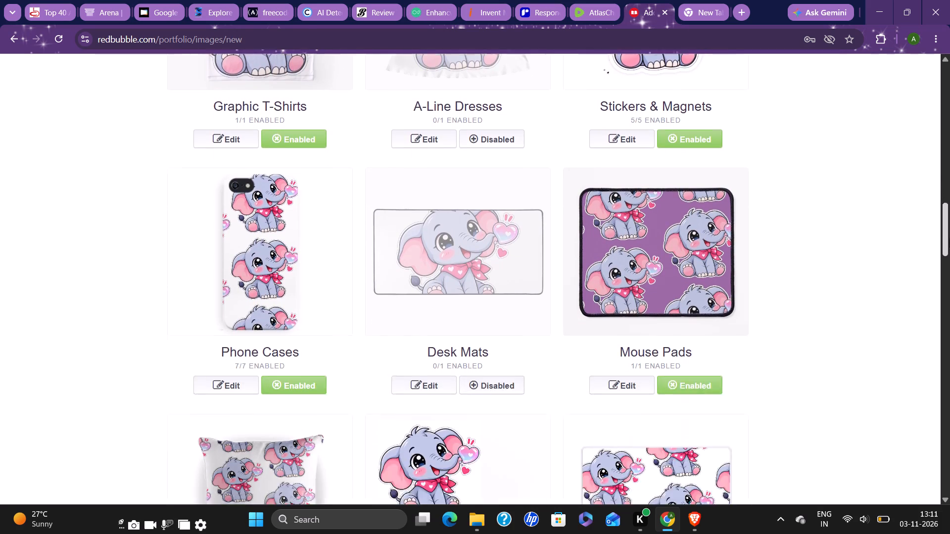
{"action": "left_click_drag", "start_coordinate": [949, 239], "coordinate": [949, 283]}
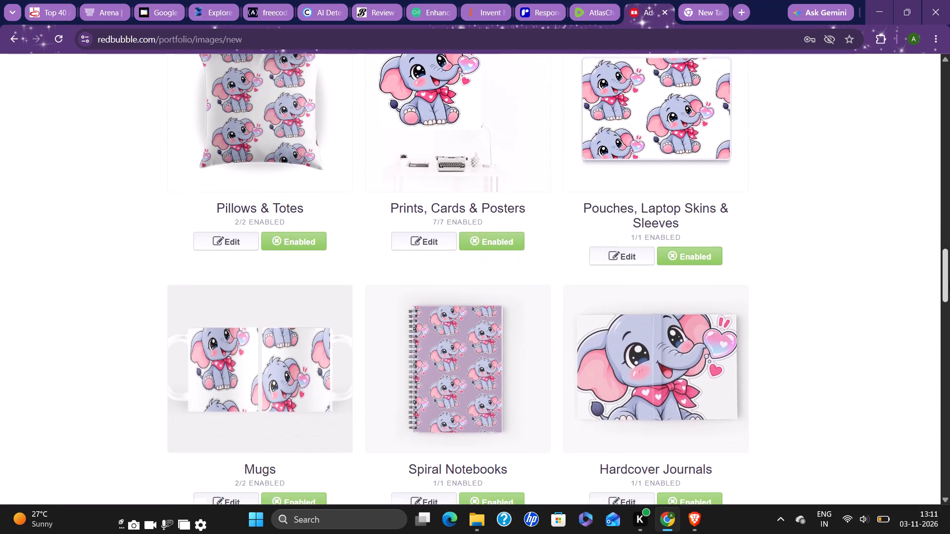
{"action": "left_click_drag", "start_coordinate": [949, 283], "coordinate": [949, 286]}
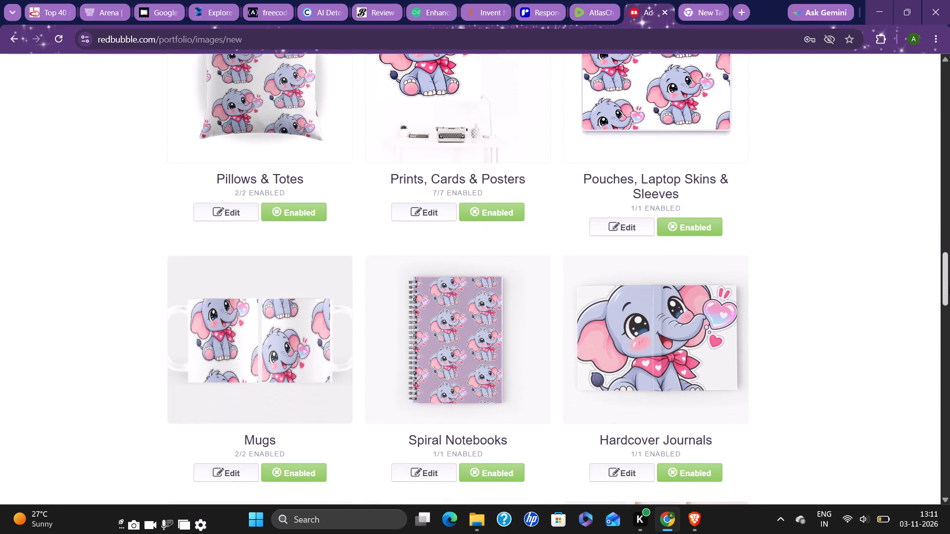
{"action": "left_click_drag", "start_coordinate": [949, 286], "coordinate": [949, 307]}
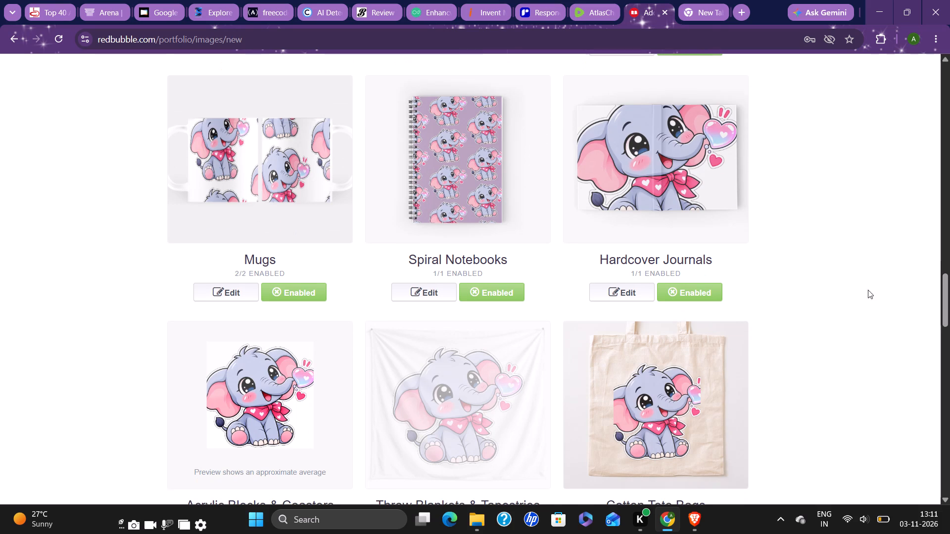
{"action": "left_click", "coordinate": [275, 200]}
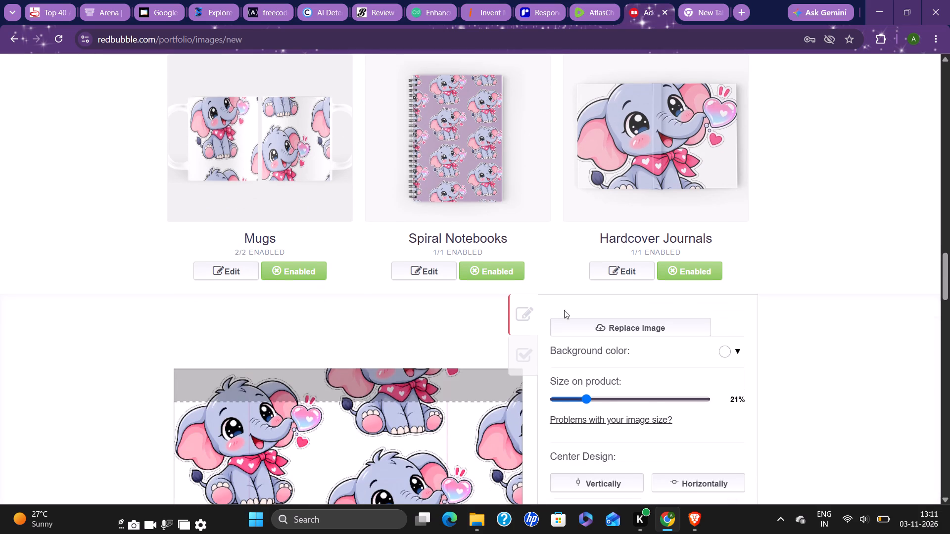
{"action": "left_click_drag", "start_coordinate": [947, 264], "coordinate": [949, 285]}
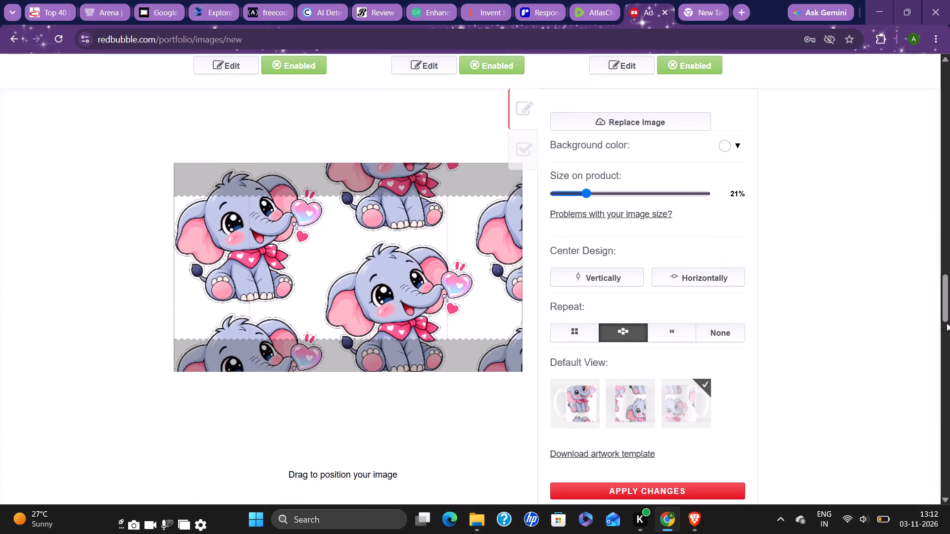
{"action": "left_click", "coordinate": [726, 144]}
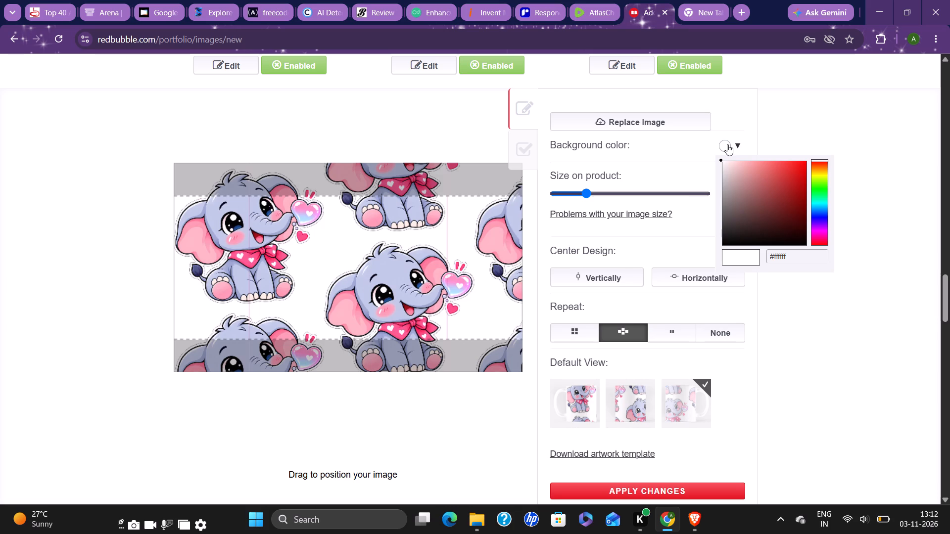
{"action": "left_click", "coordinate": [822, 231]}
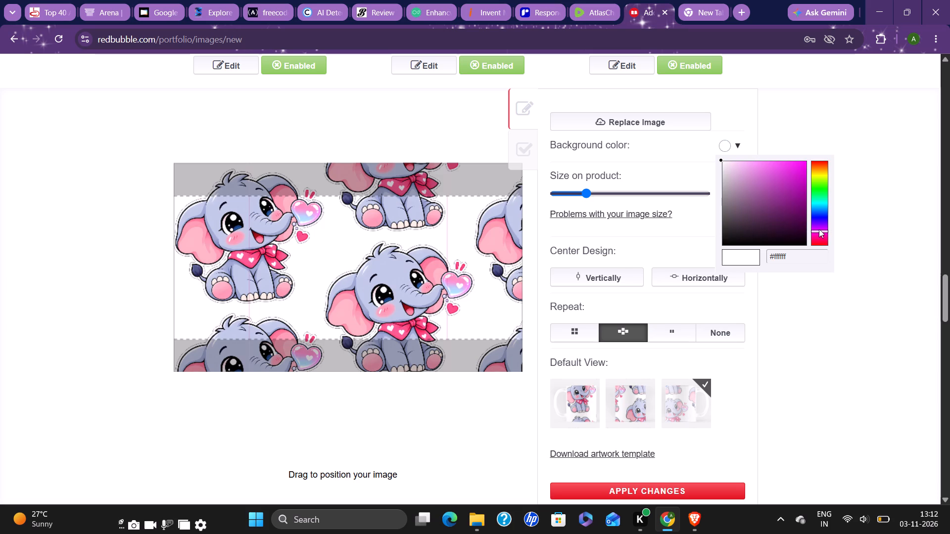
{"action": "left_click", "coordinate": [763, 188]}
{"action": "left_click", "coordinate": [756, 180]}
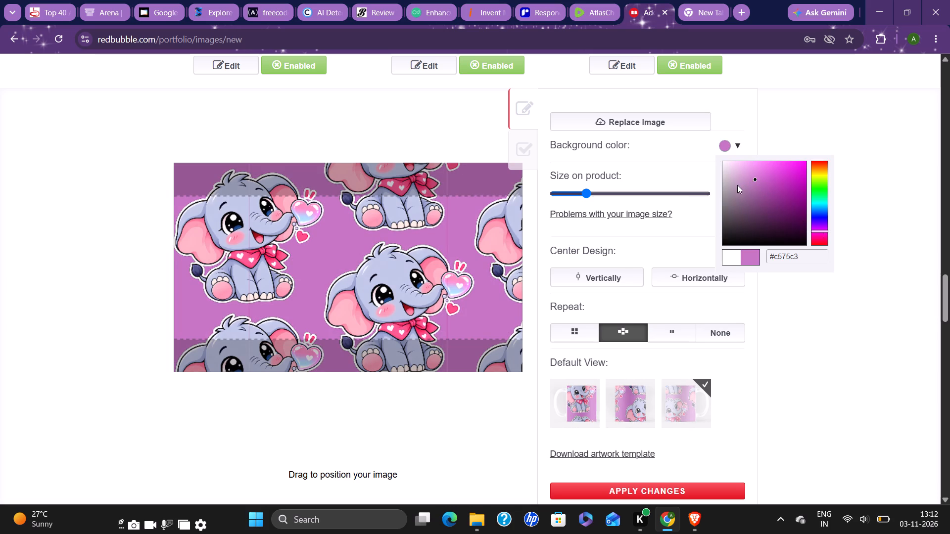
{"action": "left_click", "coordinate": [737, 169]}
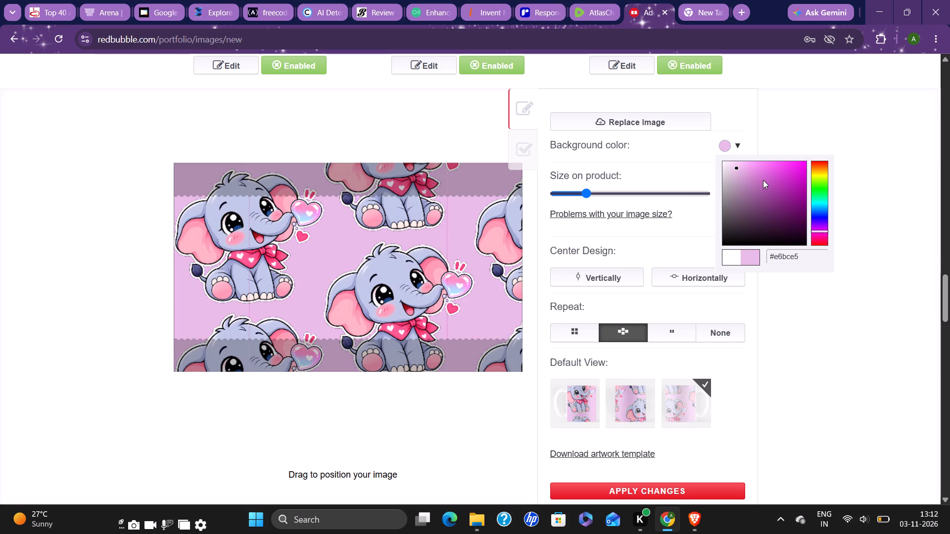
{"action": "left_click", "coordinate": [727, 164]}
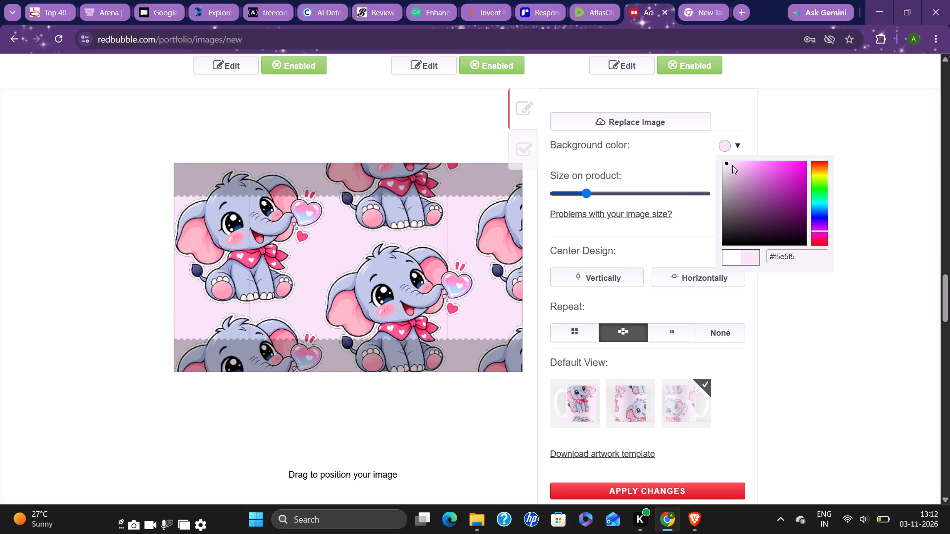
{"action": "left_click", "coordinate": [733, 164]}
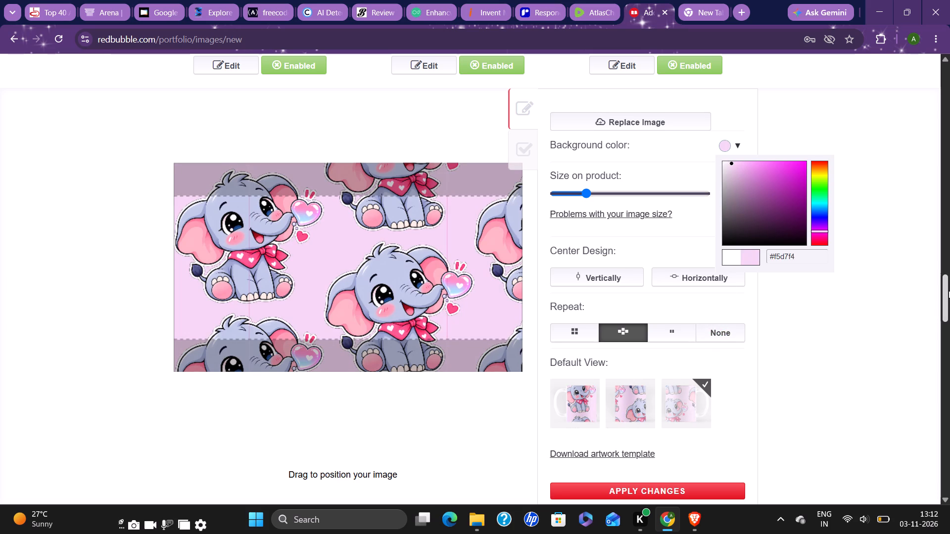
Apply the background colour change to the Mugs design.
{"action": "left_click_drag", "start_coordinate": [949, 290], "coordinate": [949, 300]}
{"action": "left_click", "coordinate": [677, 412]}
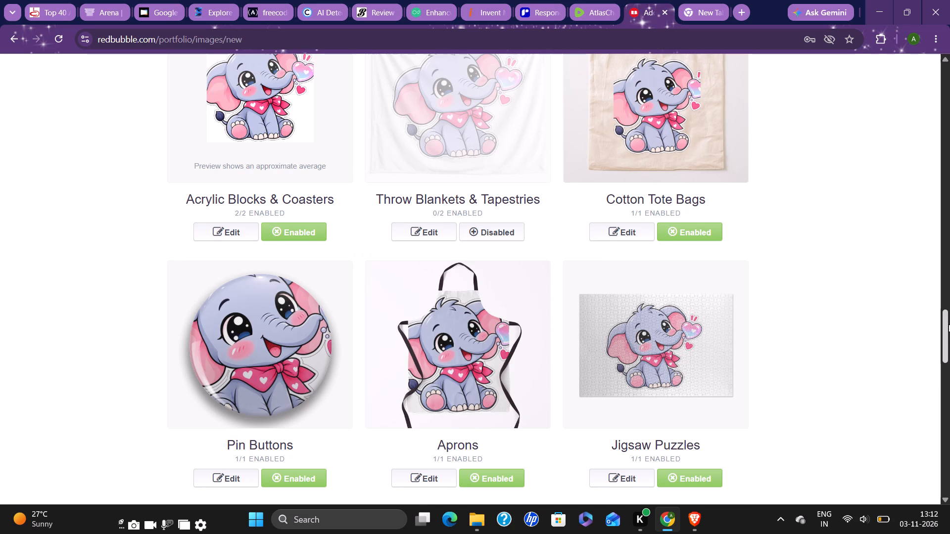
Open the Pillows & Totes design for editing, set its background to pale lilac close to #e9d0eb and apply the changes.
{"action": "left_click_drag", "start_coordinate": [944, 344], "coordinate": [949, 313]}
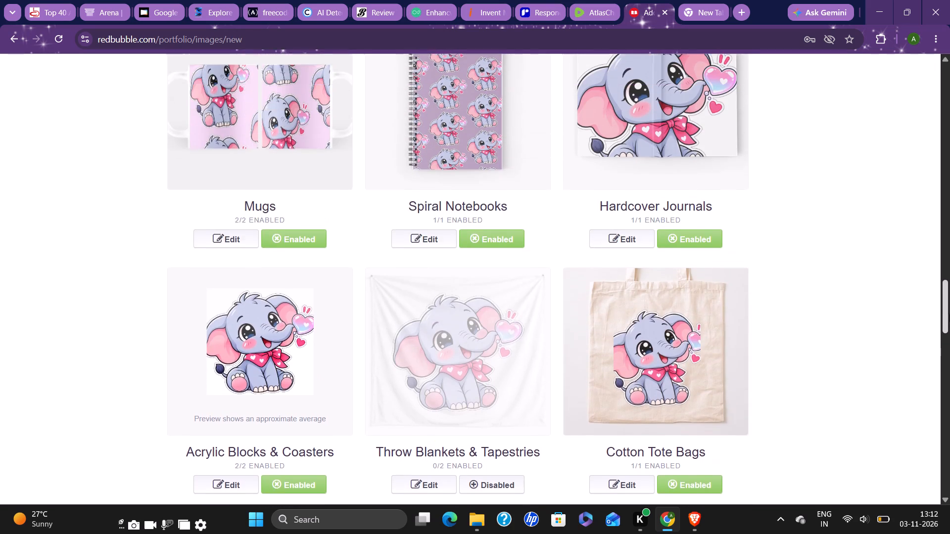
{"action": "left_click_drag", "start_coordinate": [949, 313], "coordinate": [949, 298]}
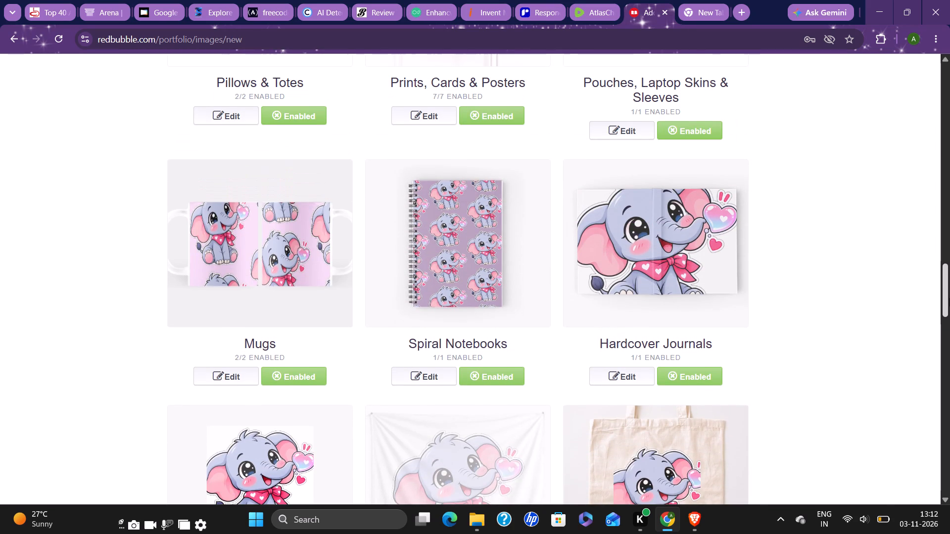
{"action": "left_click_drag", "start_coordinate": [949, 298], "coordinate": [949, 287]}
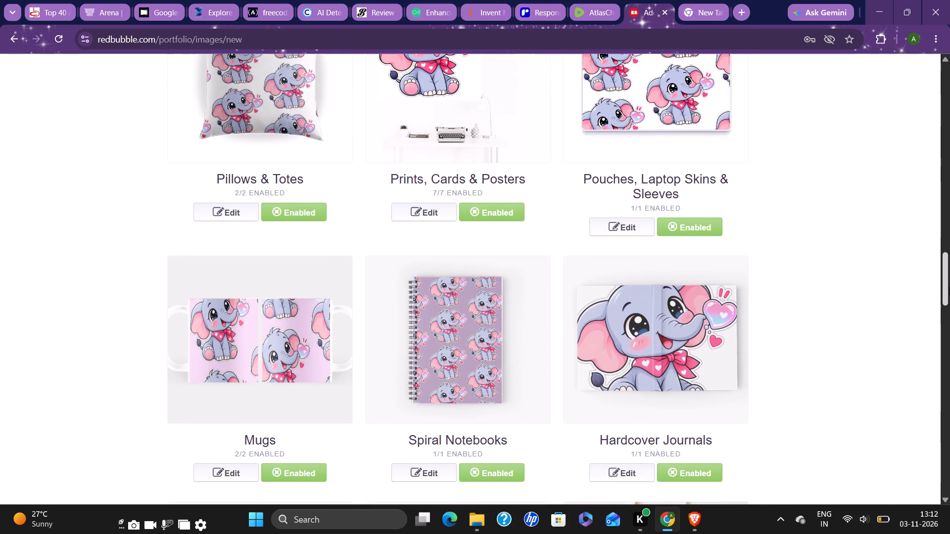
{"action": "left_click_drag", "start_coordinate": [949, 287], "coordinate": [949, 276]}
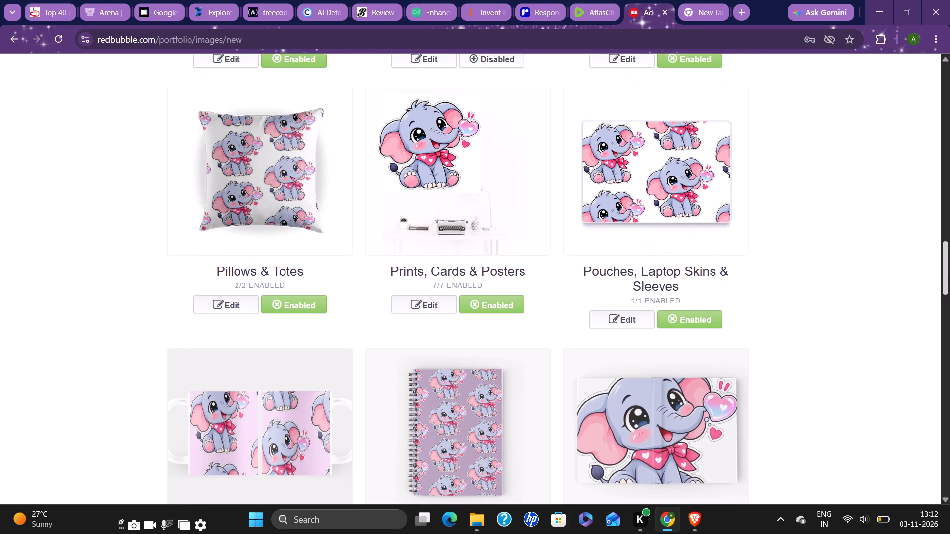
{"action": "left_click_drag", "start_coordinate": [949, 276], "coordinate": [949, 271]}
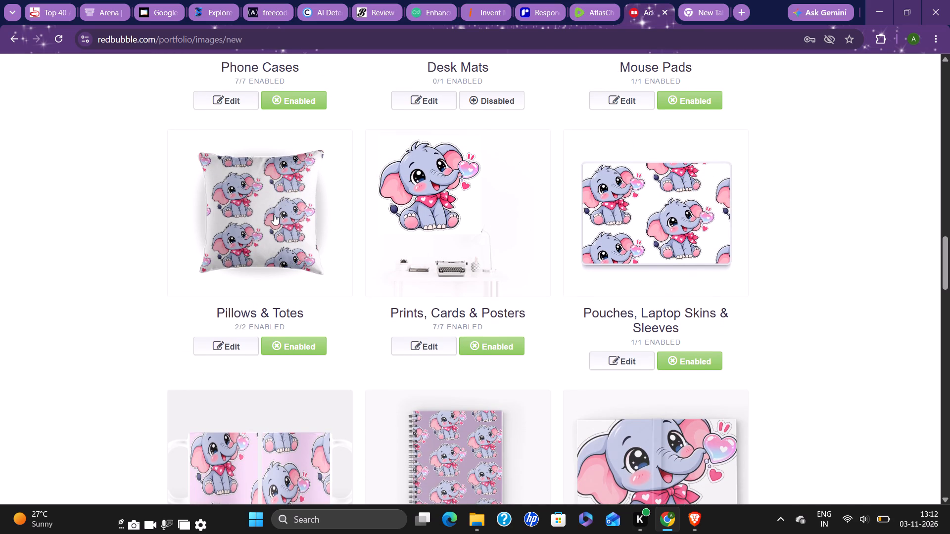
{"action": "left_click", "coordinate": [274, 214]}
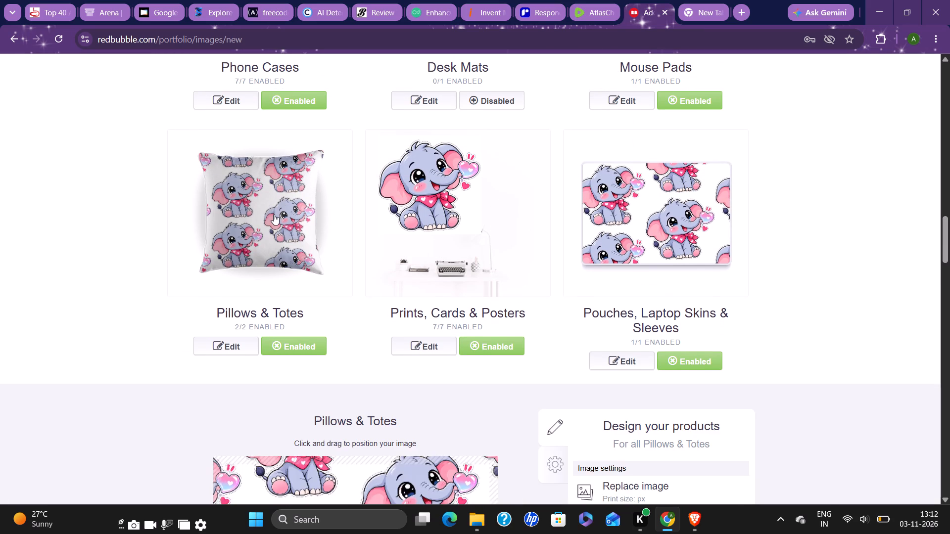
{"action": "left_click_drag", "start_coordinate": [949, 255], "coordinate": [949, 276]}
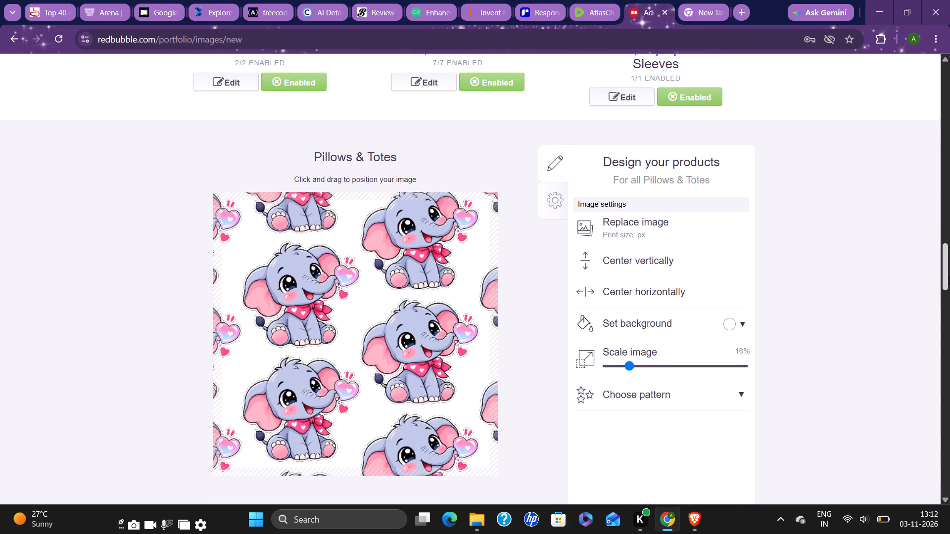
{"action": "left_click_drag", "start_coordinate": [949, 276], "coordinate": [949, 277]}
{"action": "left_click", "coordinate": [719, 298]}
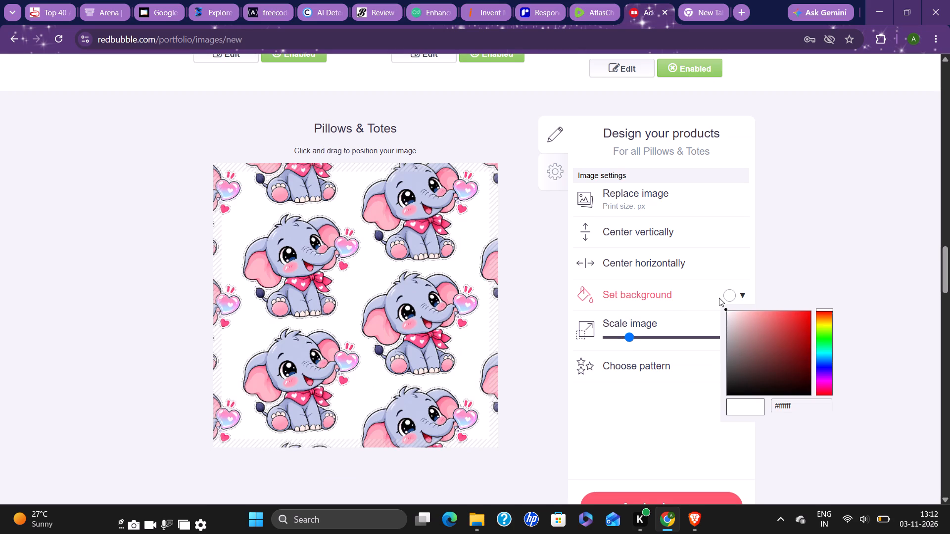
{"action": "left_click", "coordinate": [823, 379]}
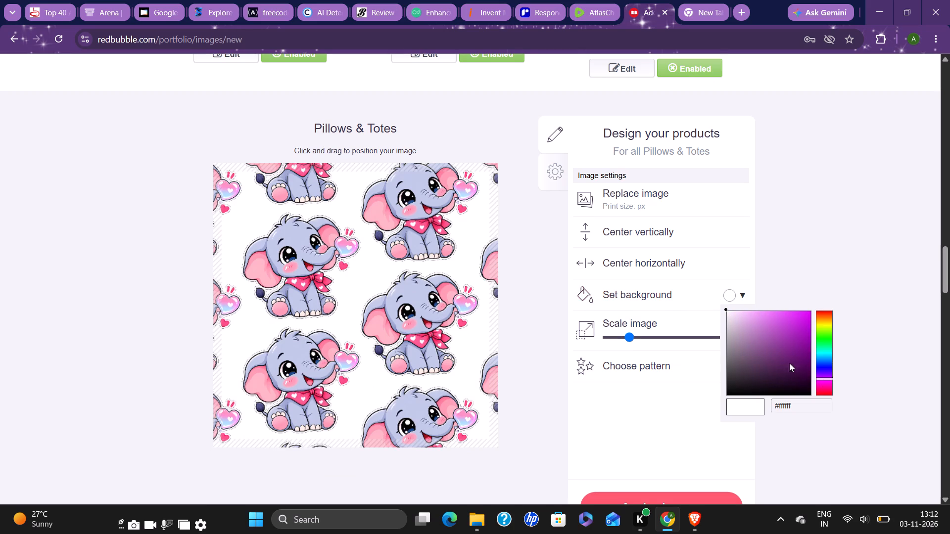
{"action": "left_click", "coordinate": [823, 380]}
{"action": "left_click", "coordinate": [736, 317]}
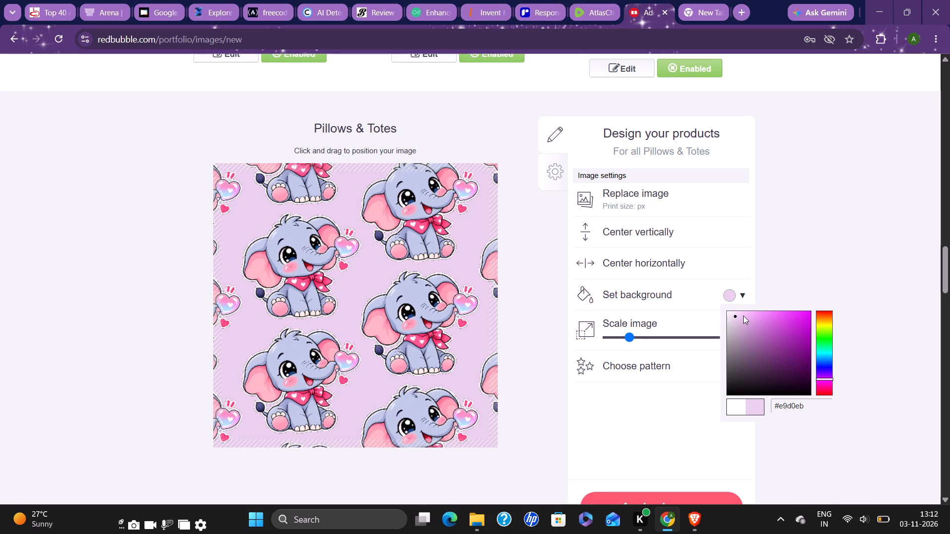
{"action": "left_click", "coordinate": [947, 313]}
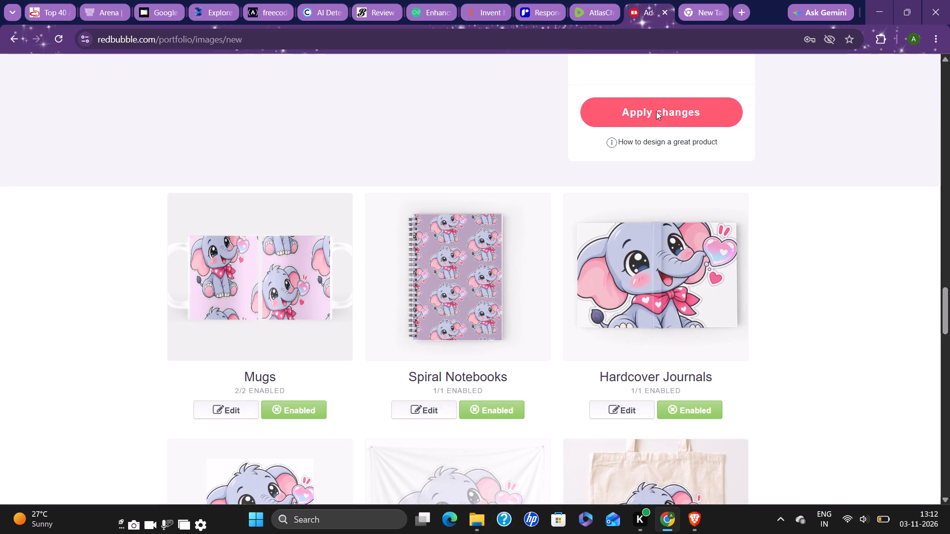
{"action": "double_click", "coordinate": [656, 113]}
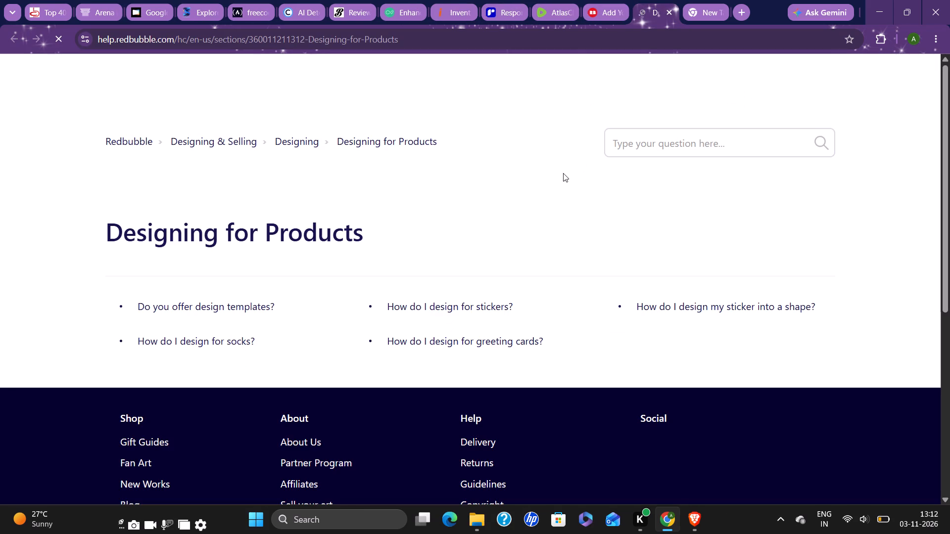
Close the Designing for Products help page and return to the artwork upload page.
{"action": "scroll", "coordinate": [572, 214], "scroll_direction": "up", "scroll_amount": 5}
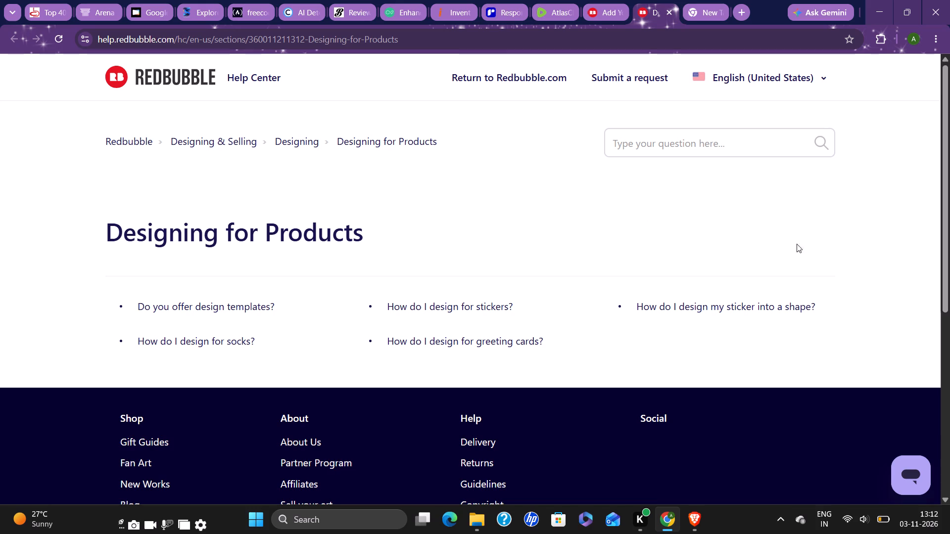
{"action": "left_click_drag", "start_coordinate": [949, 247], "coordinate": [949, 205]}
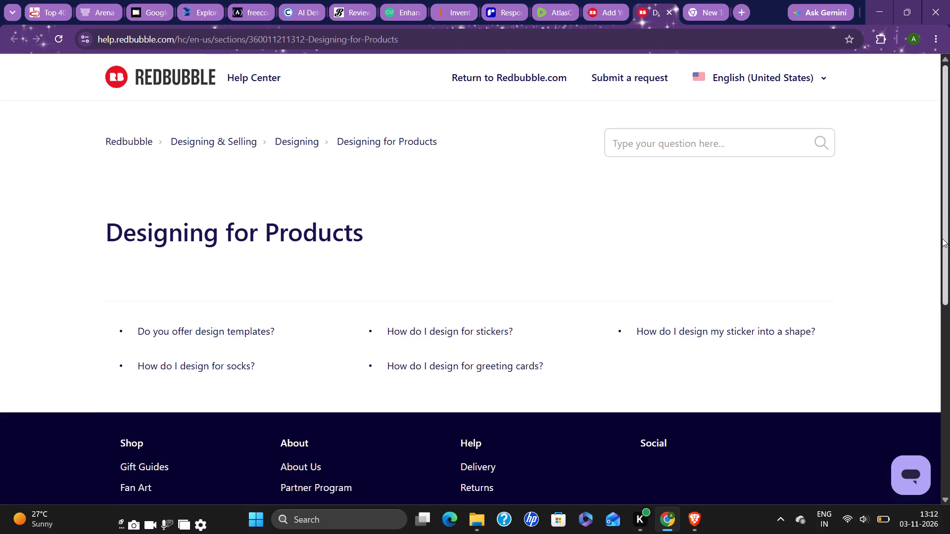
{"action": "left_click_drag", "start_coordinate": [949, 231], "coordinate": [949, 103]}
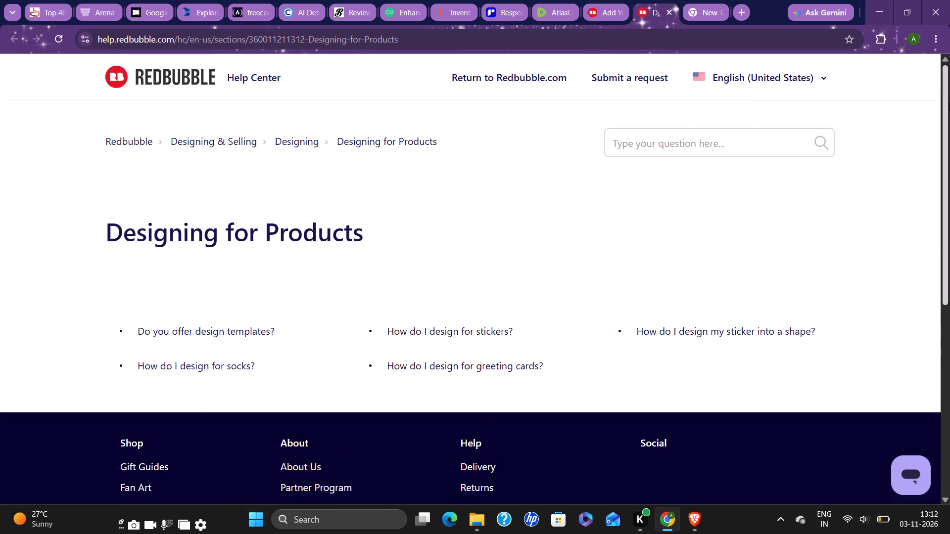
{"action": "left_click_drag", "start_coordinate": [949, 103], "coordinate": [949, 0]}
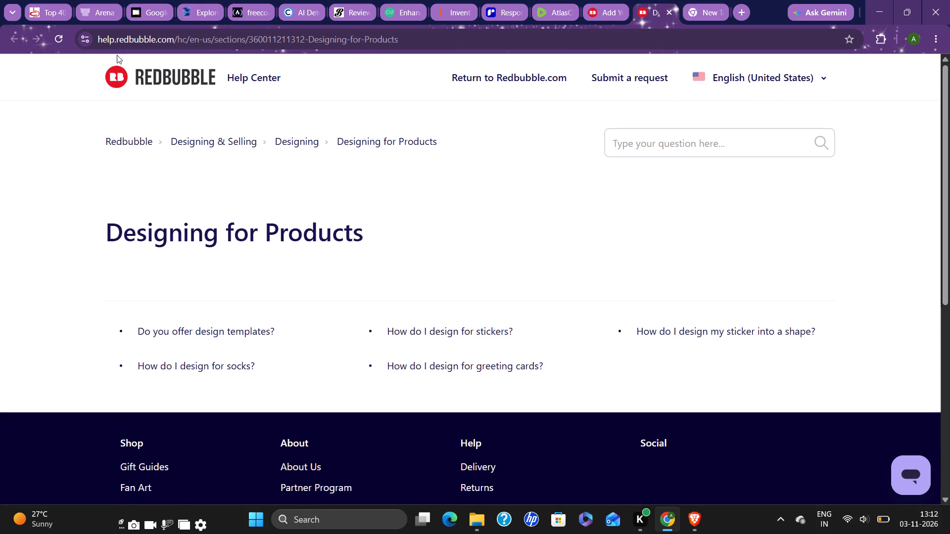
{"action": "left_click", "coordinate": [596, 0]}
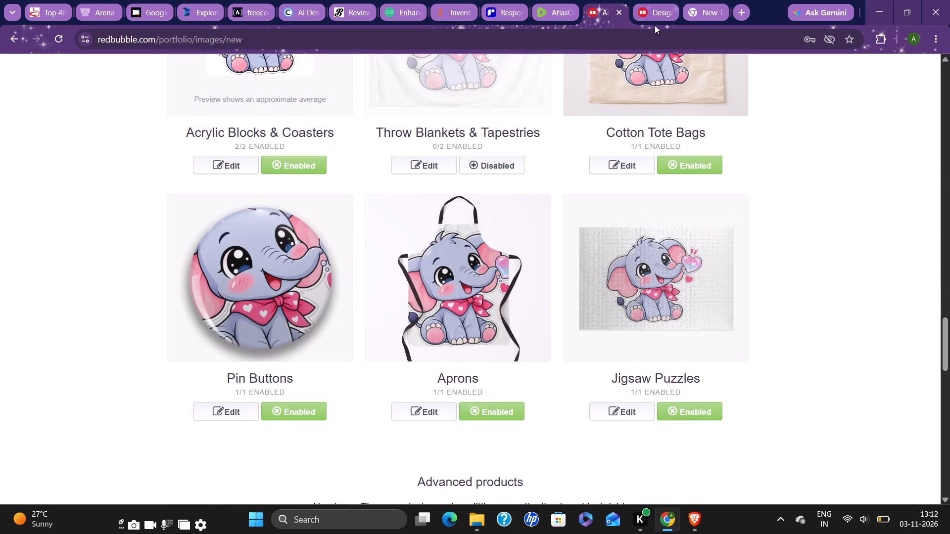
{"action": "left_click", "coordinate": [655, 3]}
{"action": "left_click", "coordinate": [669, 14]}
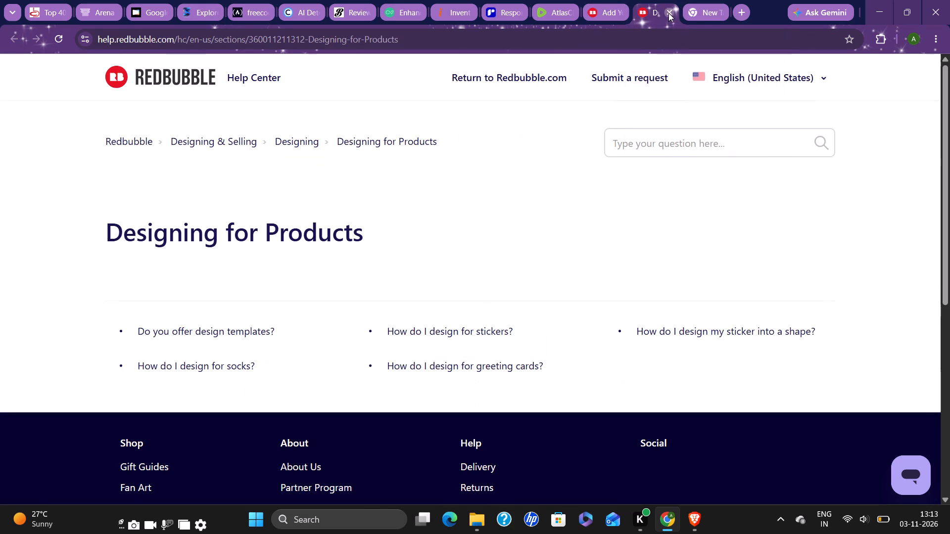
Review the product previews from Pin Buttons and Aprons back up to the clothing and hats.
{"action": "left_click_drag", "start_coordinate": [949, 354], "coordinate": [947, 347]}
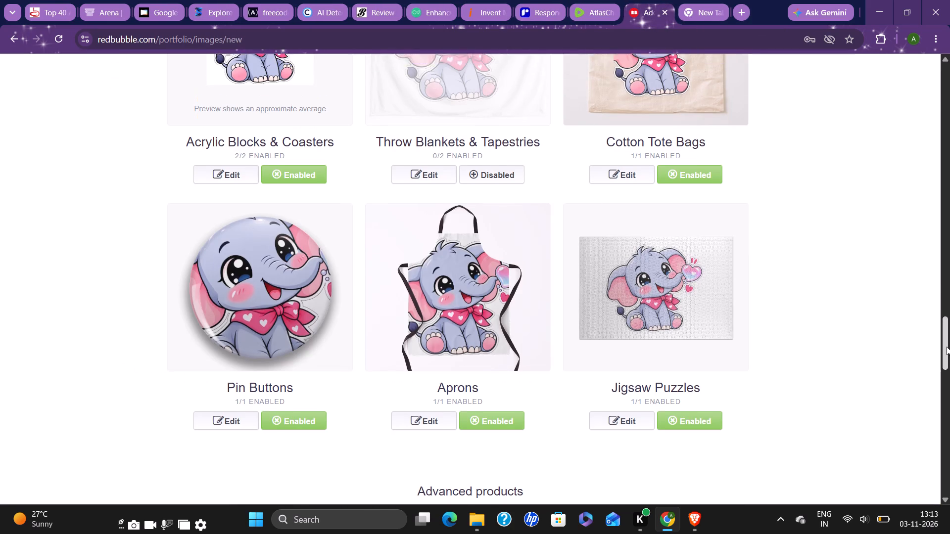
{"action": "left_click_drag", "start_coordinate": [947, 347], "coordinate": [949, 272]}
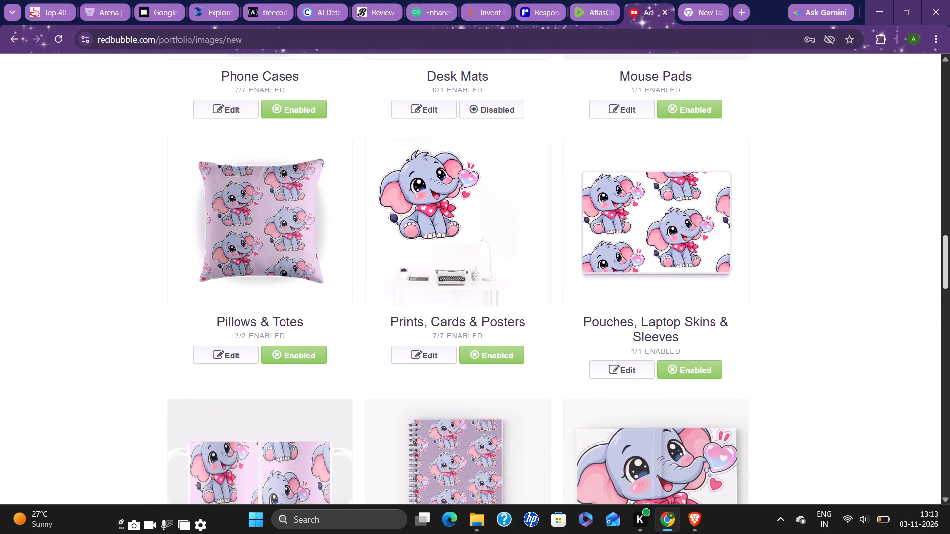
{"action": "left_click_drag", "start_coordinate": [949, 272], "coordinate": [949, 262]}
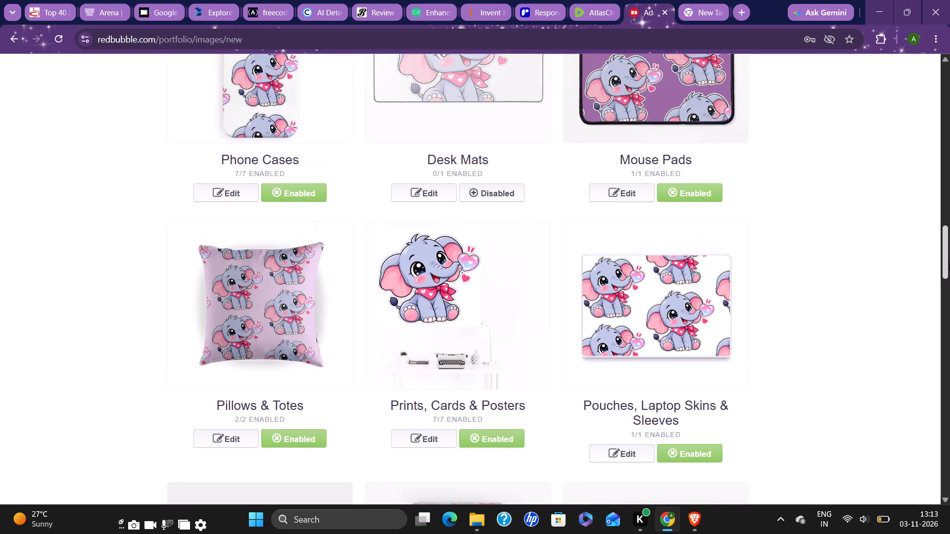
{"action": "left_click_drag", "start_coordinate": [949, 262], "coordinate": [949, 253]}
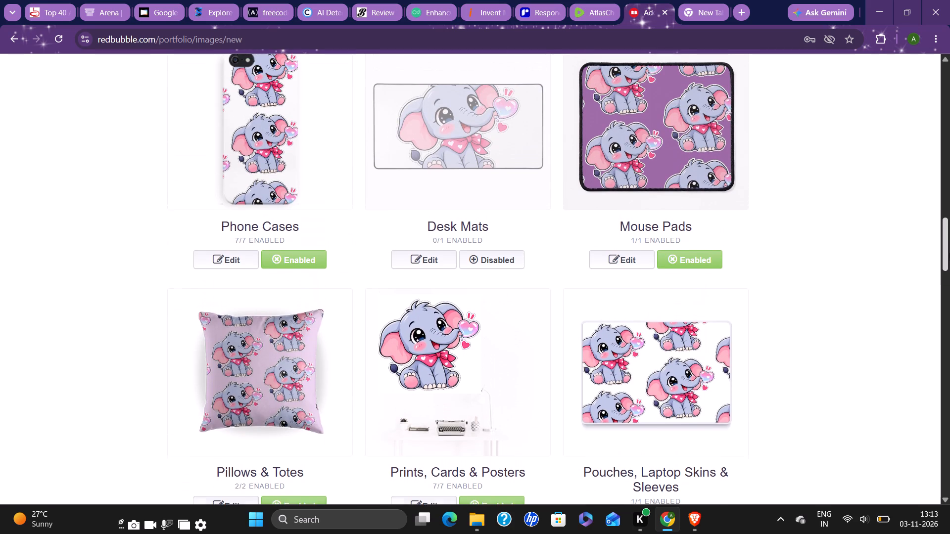
{"action": "left_click_drag", "start_coordinate": [949, 253], "coordinate": [949, 199]}
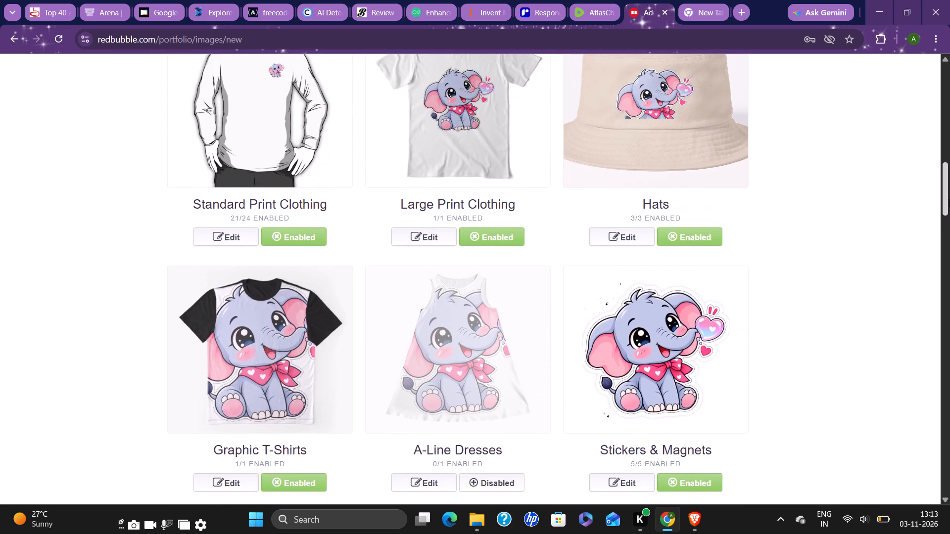
{"action": "left_click_drag", "start_coordinate": [949, 199], "coordinate": [949, 190]}
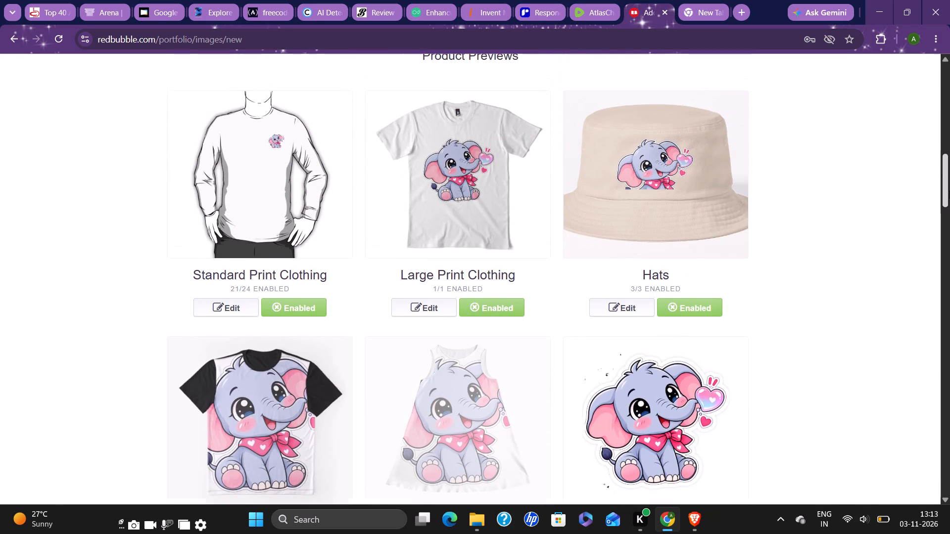
{"action": "left_click_drag", "start_coordinate": [949, 190], "coordinate": [949, 190]}
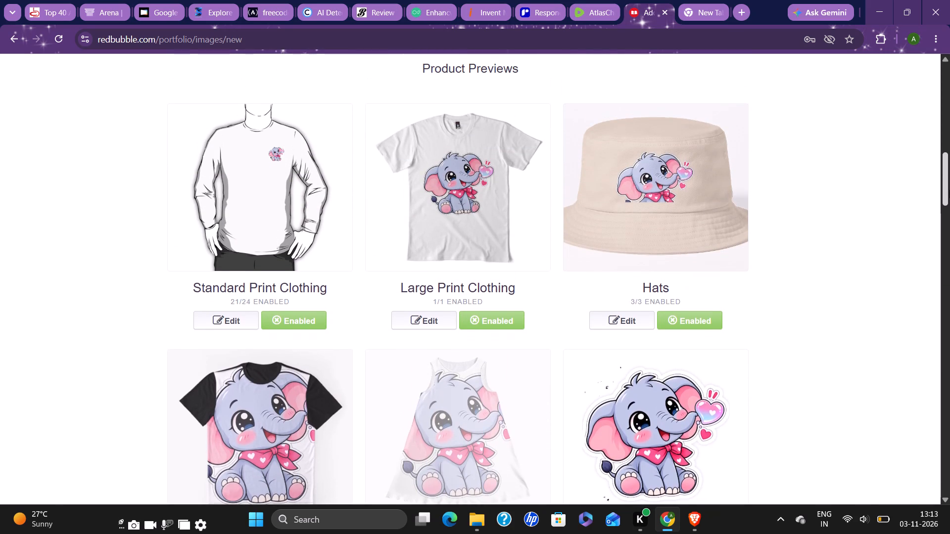
{"action": "left_click_drag", "start_coordinate": [949, 190], "coordinate": [947, 196]}
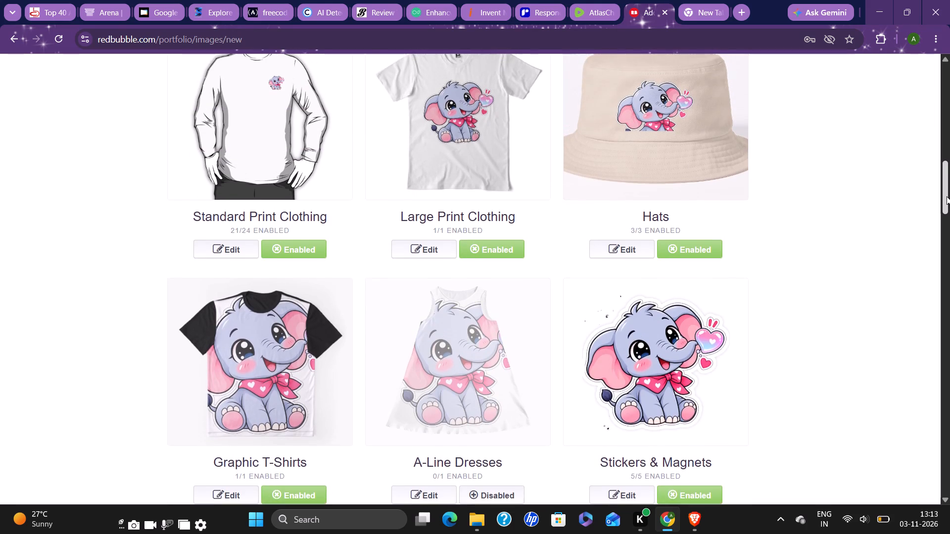
{"action": "left_click_drag", "start_coordinate": [947, 196], "coordinate": [947, 194]}
Open the Large Print Clothing design and examine its T-shirt preview, image settings and neighbouring product previews.
{"action": "left_click", "coordinate": [457, 172]}
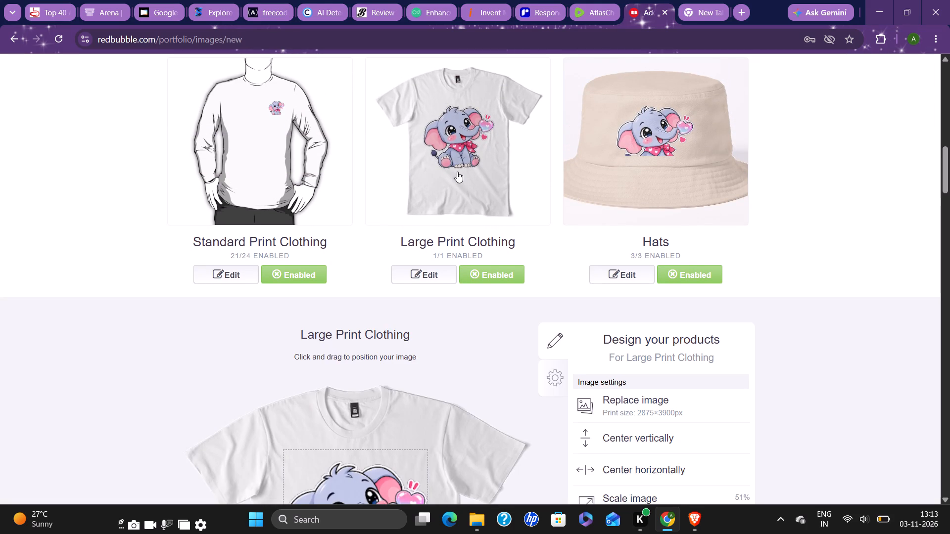
{"action": "left_click_drag", "start_coordinate": [949, 170], "coordinate": [949, 208]}
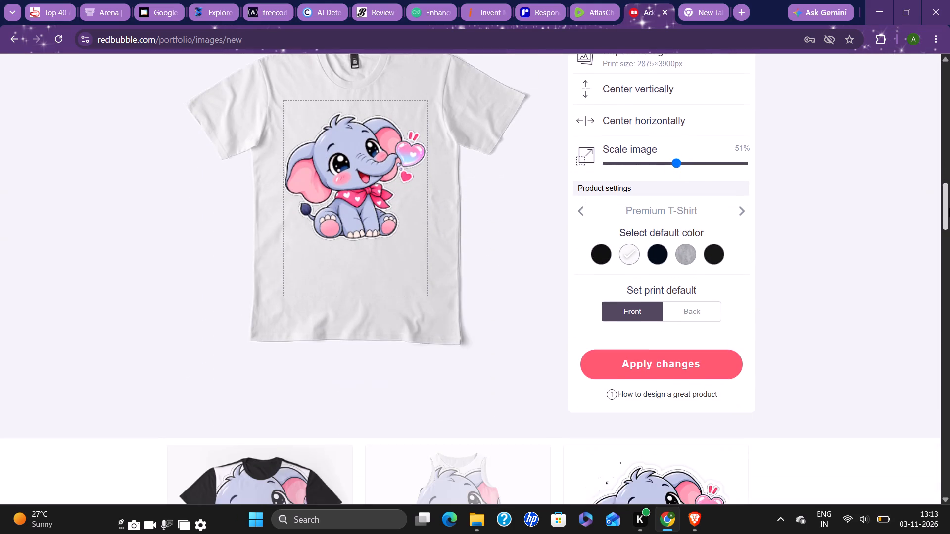
{"action": "left_click_drag", "start_coordinate": [949, 208], "coordinate": [949, 202]}
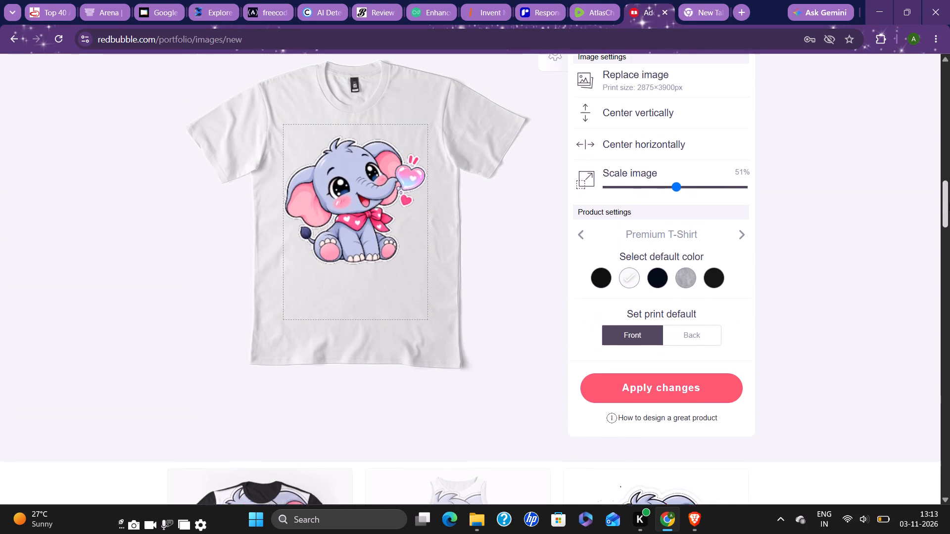
{"action": "left_click_drag", "start_coordinate": [949, 202], "coordinate": [949, 202]}
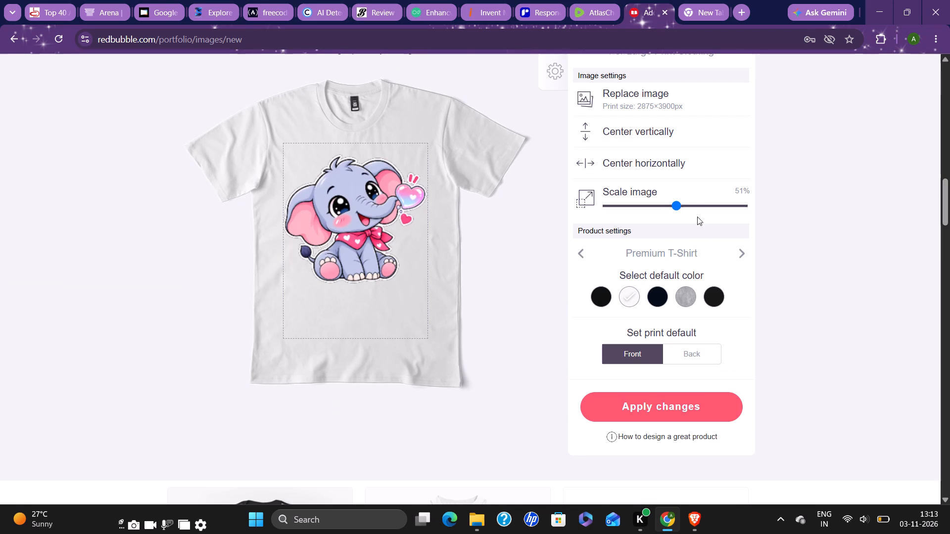
{"action": "left_click_drag", "start_coordinate": [949, 212], "coordinate": [949, 204]}
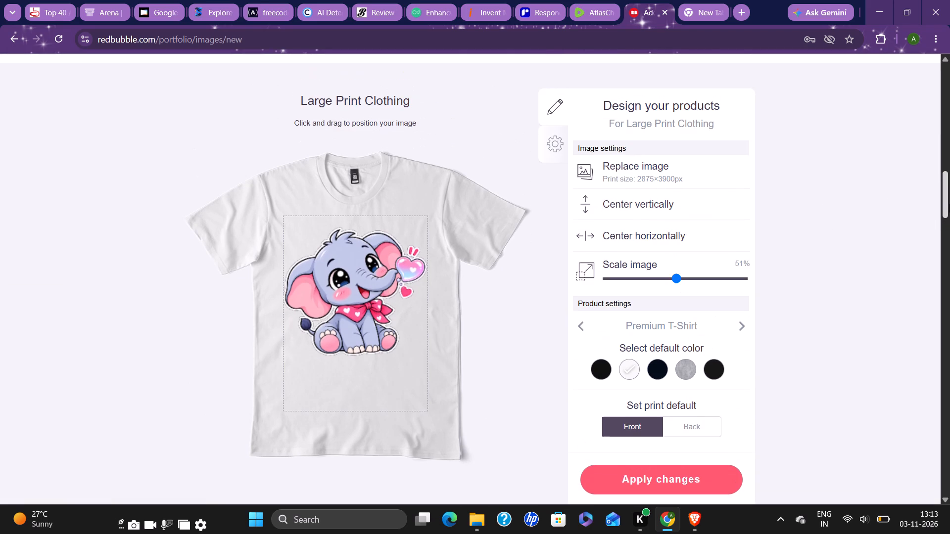
{"action": "left_click_drag", "start_coordinate": [949, 204], "coordinate": [949, 248]}
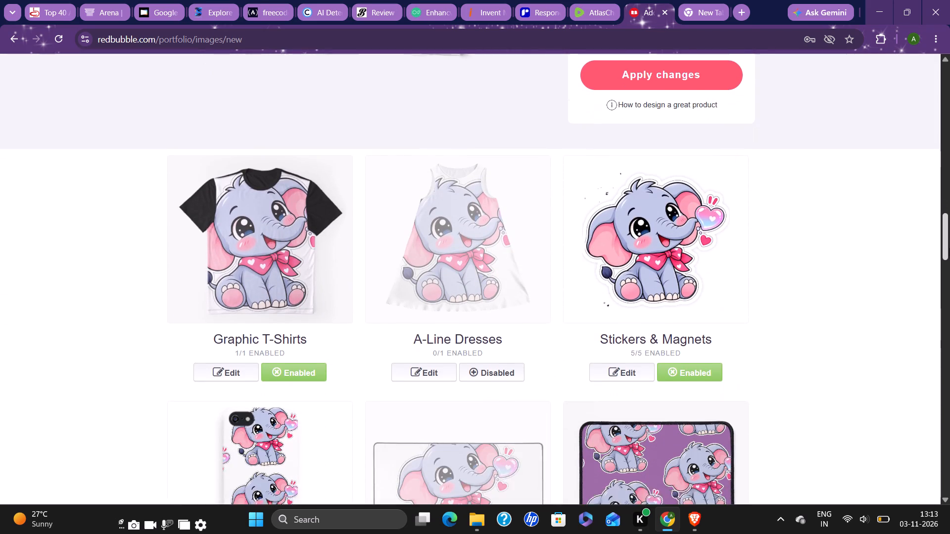
{"action": "left_click_drag", "start_coordinate": [949, 248], "coordinate": [947, 171]}
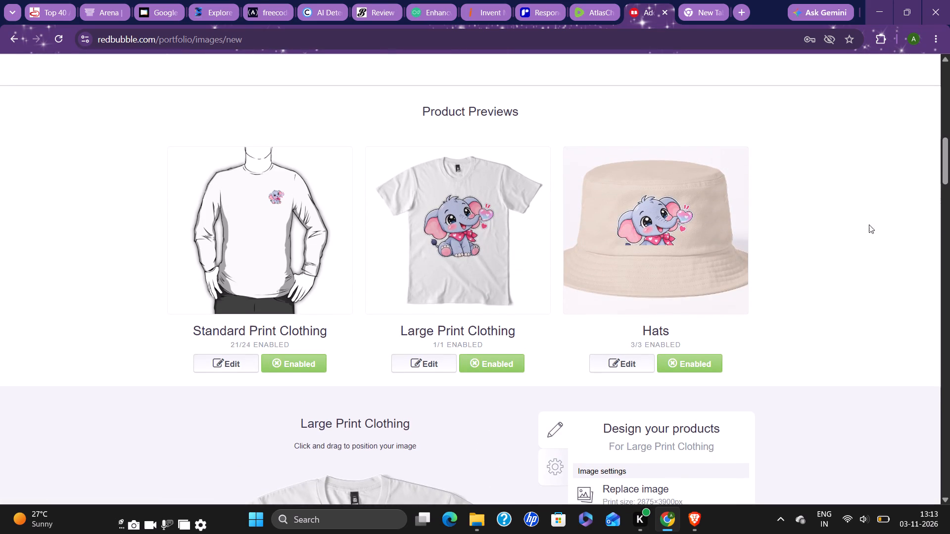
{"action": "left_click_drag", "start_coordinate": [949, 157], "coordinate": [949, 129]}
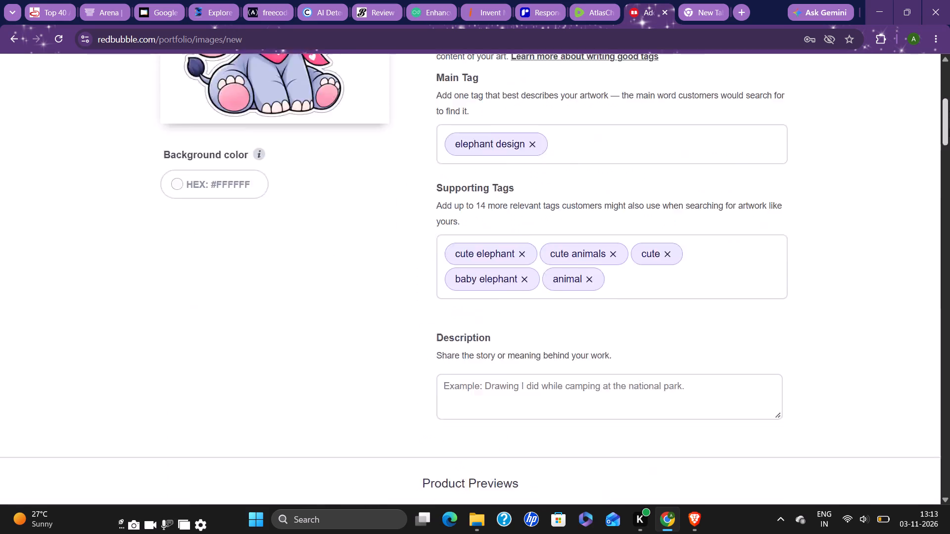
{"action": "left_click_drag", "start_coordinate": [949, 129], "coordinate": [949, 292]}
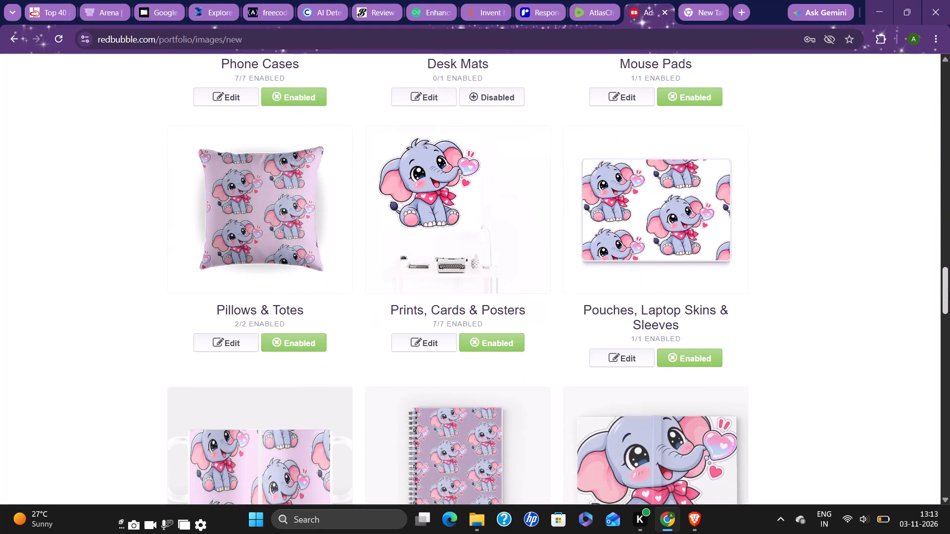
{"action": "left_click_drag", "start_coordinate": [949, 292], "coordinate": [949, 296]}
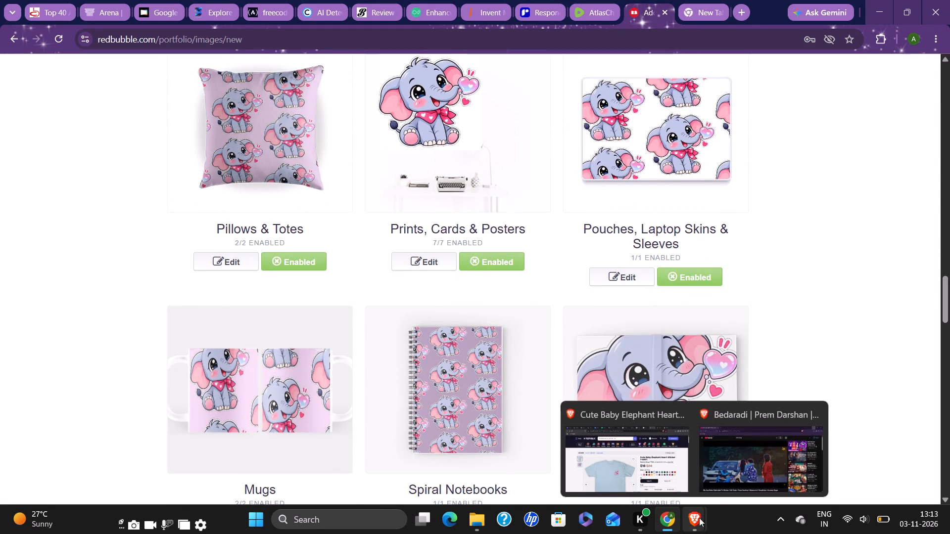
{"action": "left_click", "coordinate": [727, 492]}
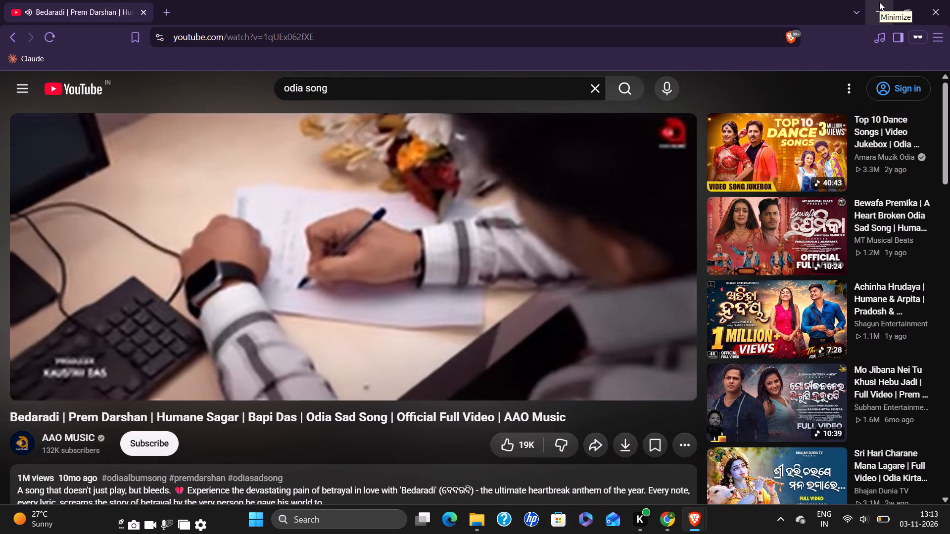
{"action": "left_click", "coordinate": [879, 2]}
Open the Hardcover Journals design for editing and set its pattern to an offset grid.
{"action": "left_click_drag", "start_coordinate": [949, 287], "coordinate": [949, 298]}
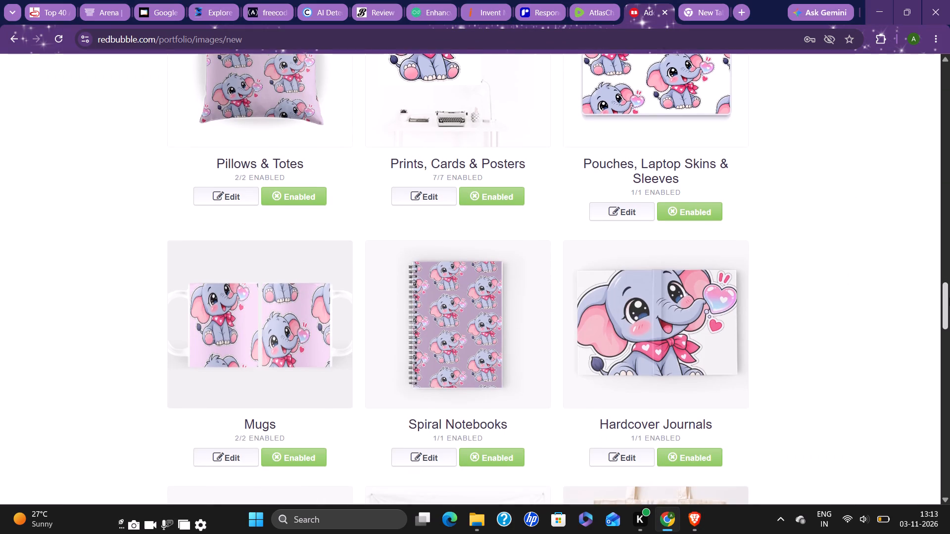
{"action": "left_click_drag", "start_coordinate": [949, 298], "coordinate": [949, 305]}
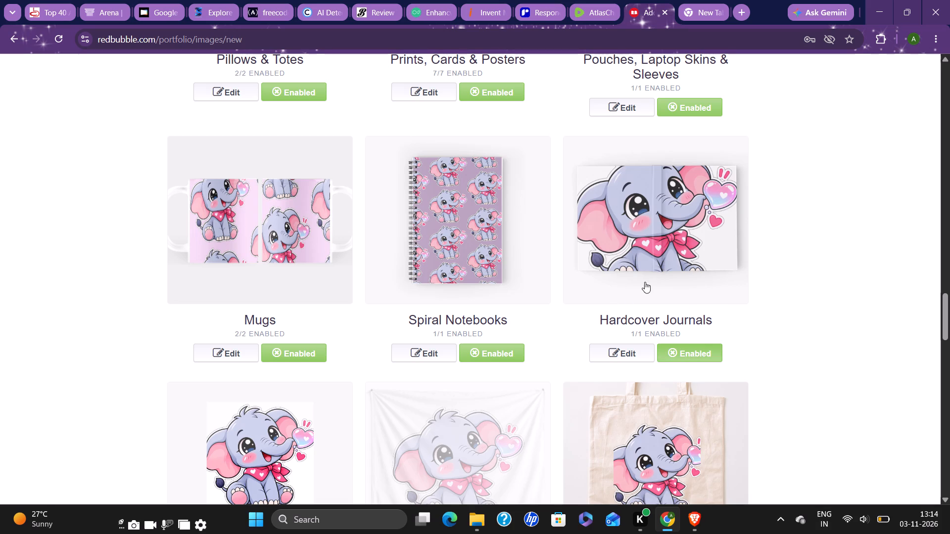
{"action": "left_click_drag", "start_coordinate": [949, 306], "coordinate": [949, 312]}
{"action": "left_click", "coordinate": [949, 312]}
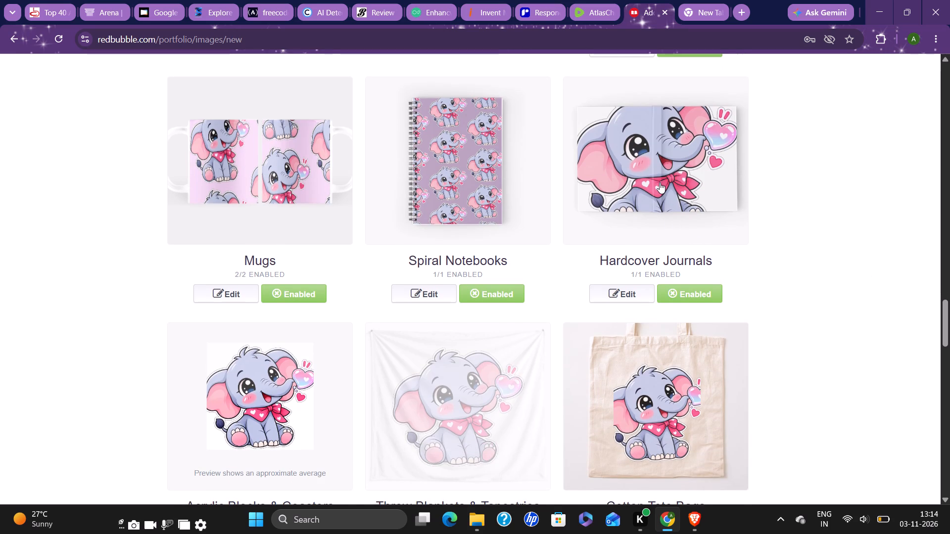
{"action": "left_click", "coordinate": [660, 182]}
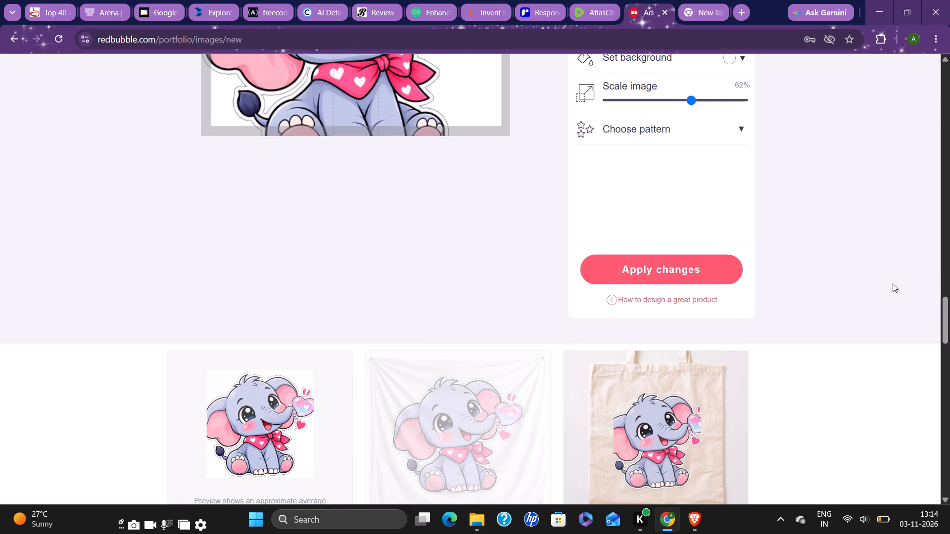
{"action": "left_click_drag", "start_coordinate": [949, 320], "coordinate": [949, 298]}
{"action": "left_click", "coordinate": [695, 347]}
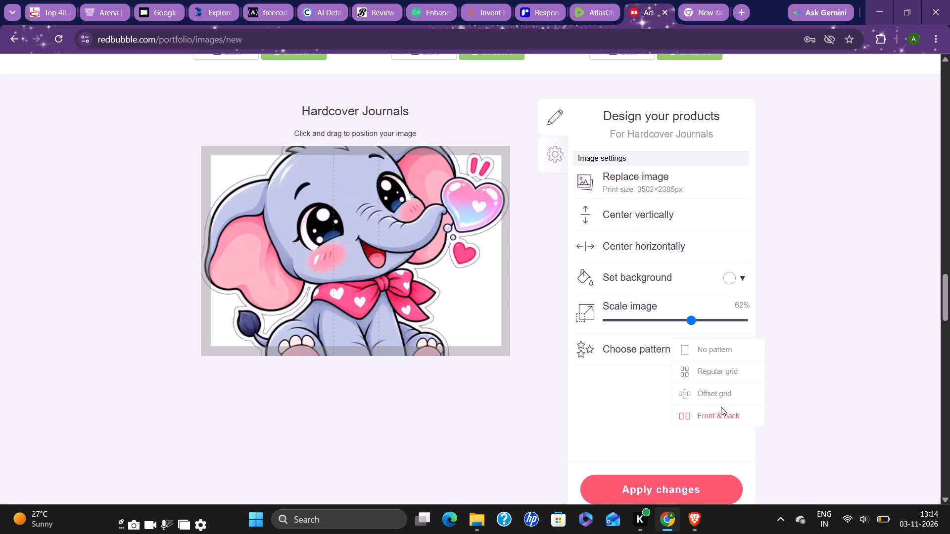
{"action": "left_click", "coordinate": [714, 400]}
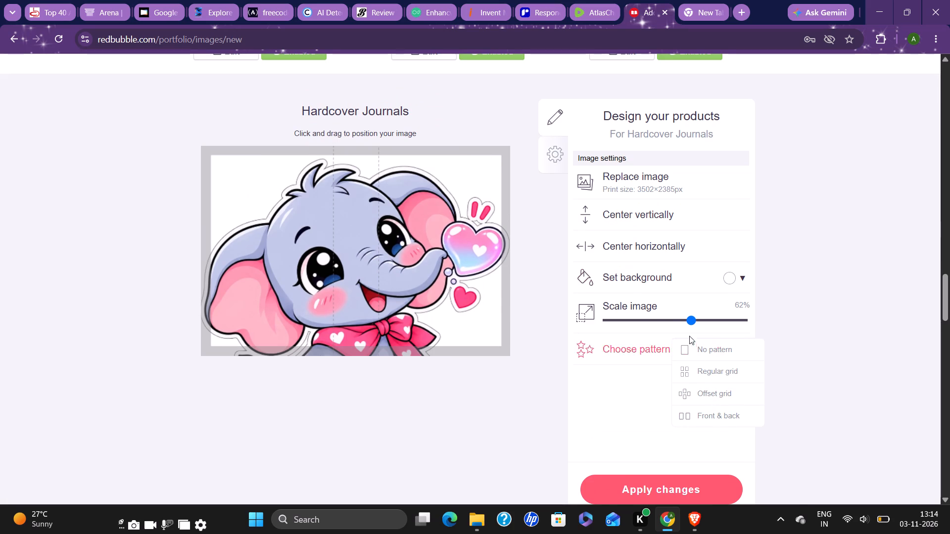
Scale the Hardcover Journals image to 30% and apply the changes.
{"action": "left_click_drag", "start_coordinate": [689, 323], "coordinate": [656, 321]}
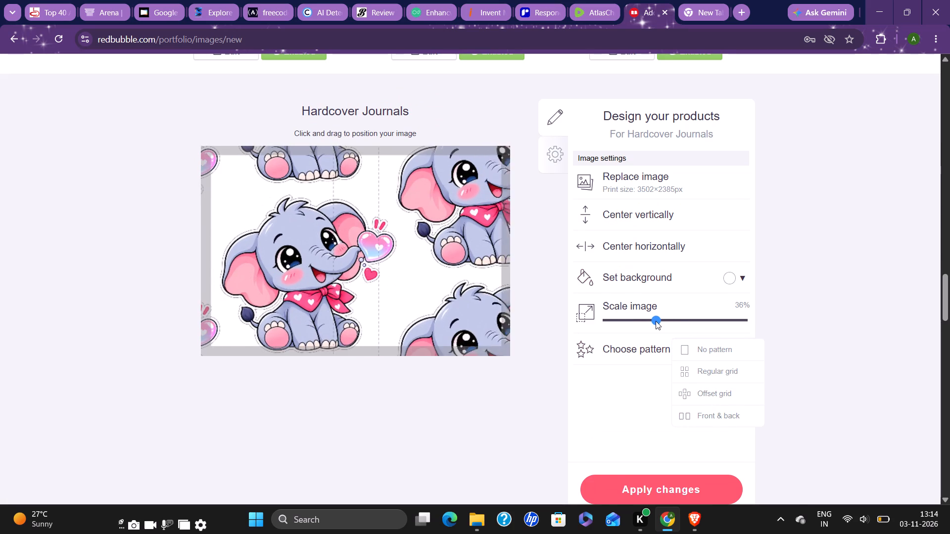
{"action": "left_click_drag", "start_coordinate": [656, 321], "coordinate": [648, 321]}
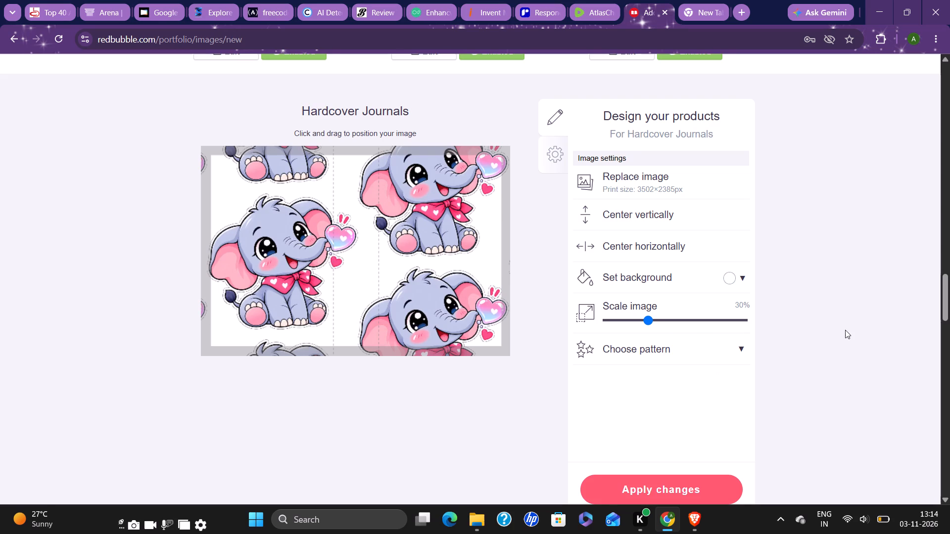
{"action": "left_click", "coordinate": [680, 485]}
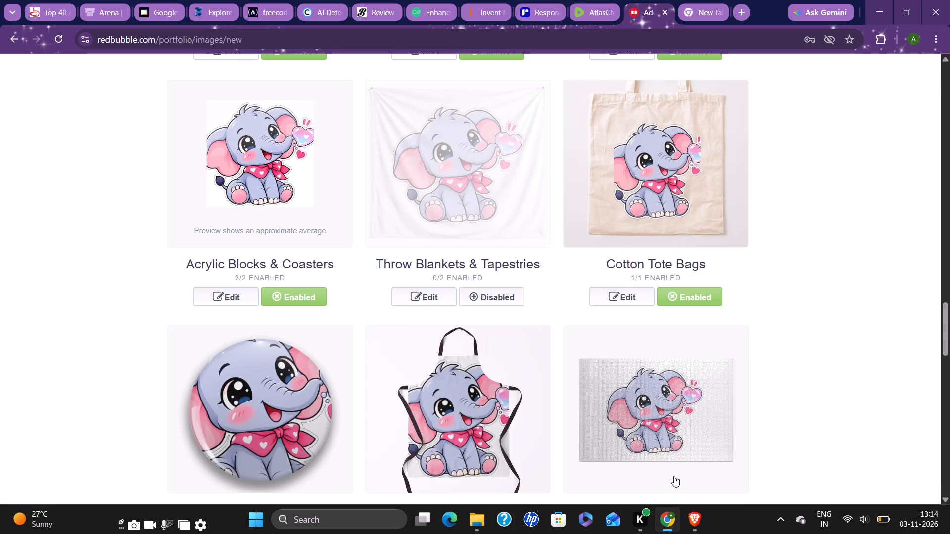
Review the product previews from Hardcover Journals up to the clothing and back down to Pin Buttons, Aprons and Jigsaw Puzzles.
{"action": "left_click_drag", "start_coordinate": [949, 333], "coordinate": [949, 318]}
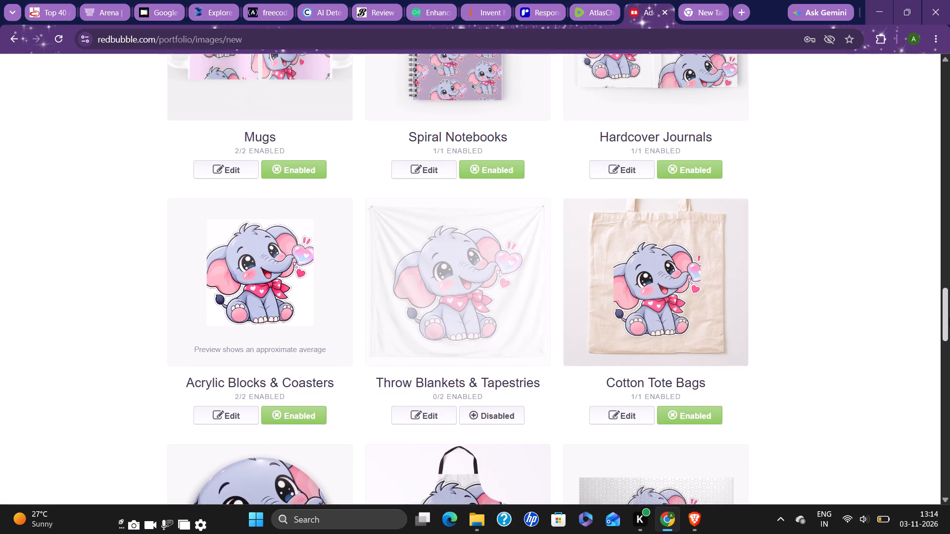
{"action": "left_click_drag", "start_coordinate": [949, 318], "coordinate": [949, 290]}
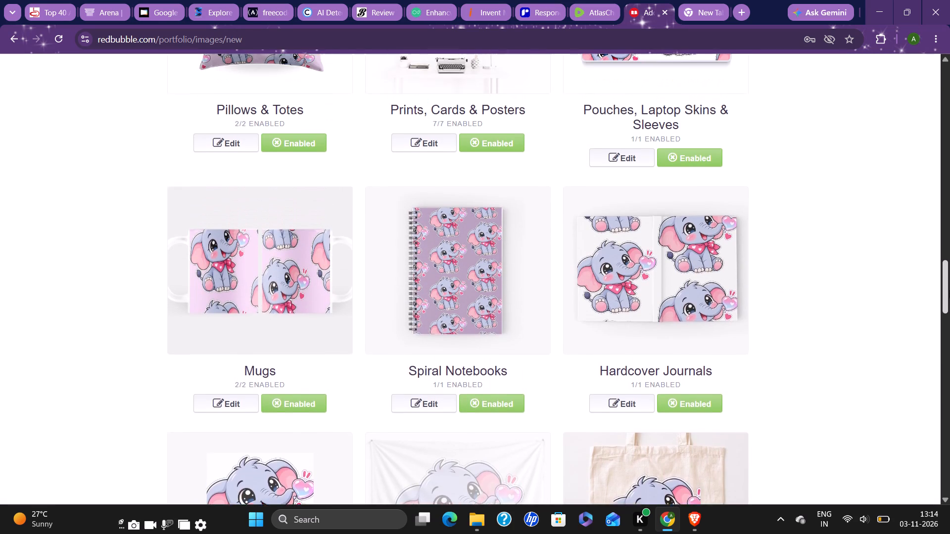
{"action": "left_click_drag", "start_coordinate": [949, 290], "coordinate": [949, 254]}
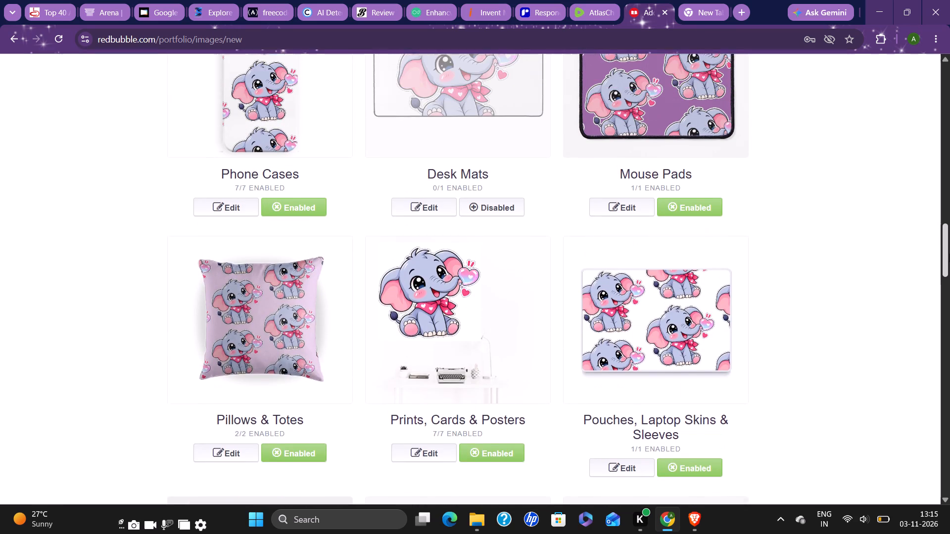
{"action": "left_click_drag", "start_coordinate": [949, 254], "coordinate": [949, 212]}
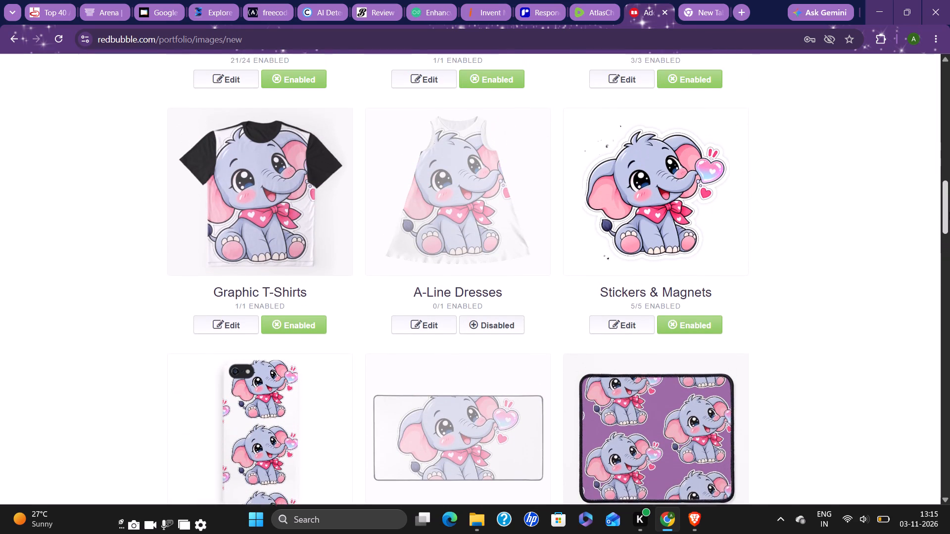
{"action": "left_click_drag", "start_coordinate": [949, 212], "coordinate": [949, 201]}
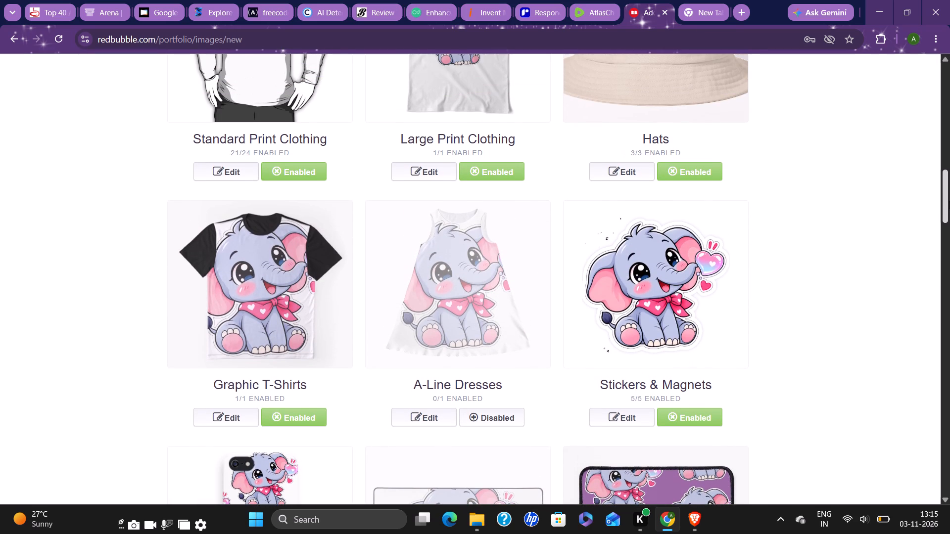
{"action": "left_click_drag", "start_coordinate": [949, 201], "coordinate": [949, 193]}
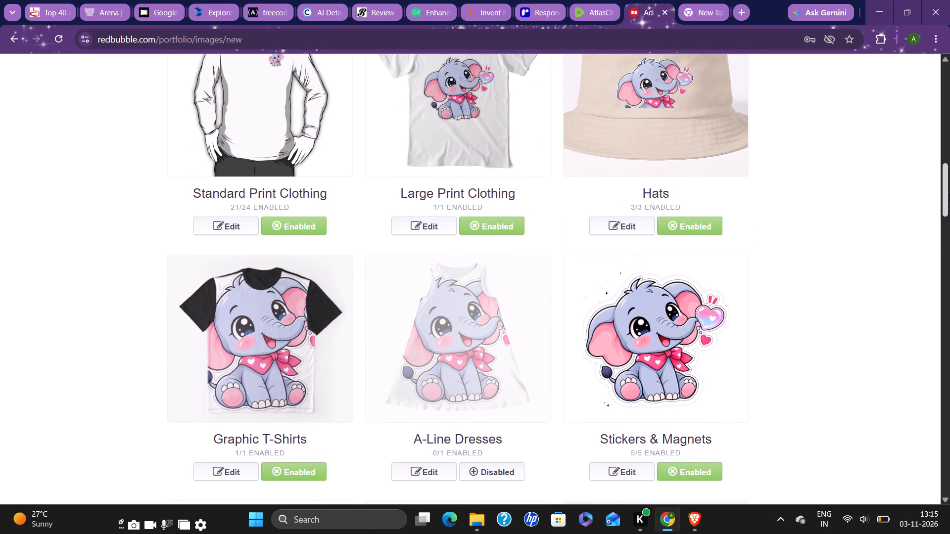
{"action": "left_click_drag", "start_coordinate": [949, 193], "coordinate": [949, 187]}
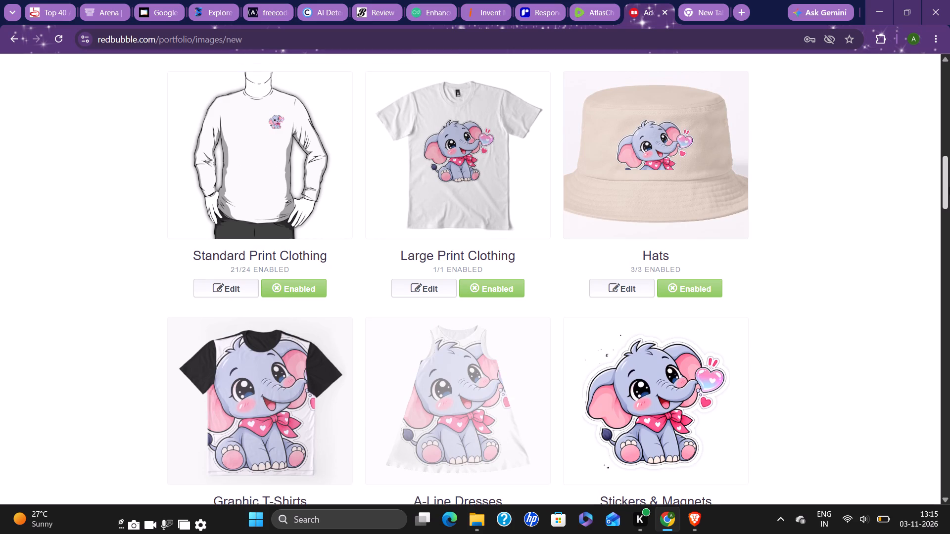
{"action": "left_click_drag", "start_coordinate": [949, 187], "coordinate": [938, 250]}
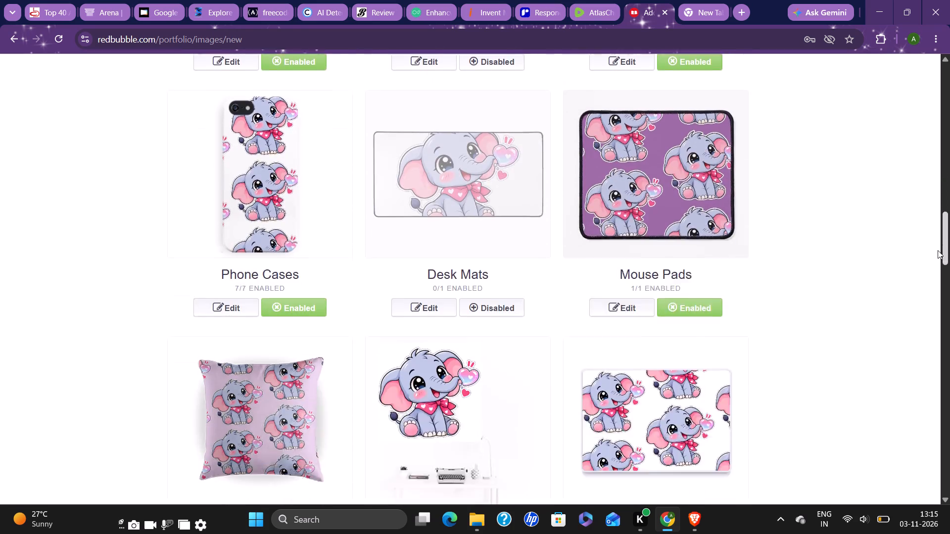
{"action": "left_click_drag", "start_coordinate": [938, 250], "coordinate": [930, 293]}
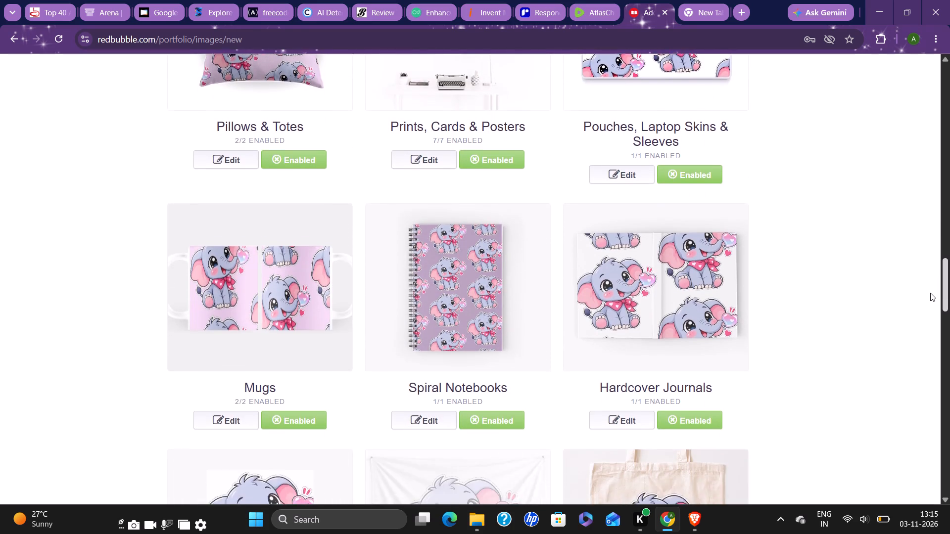
{"action": "left_click_drag", "start_coordinate": [930, 293], "coordinate": [926, 356]}
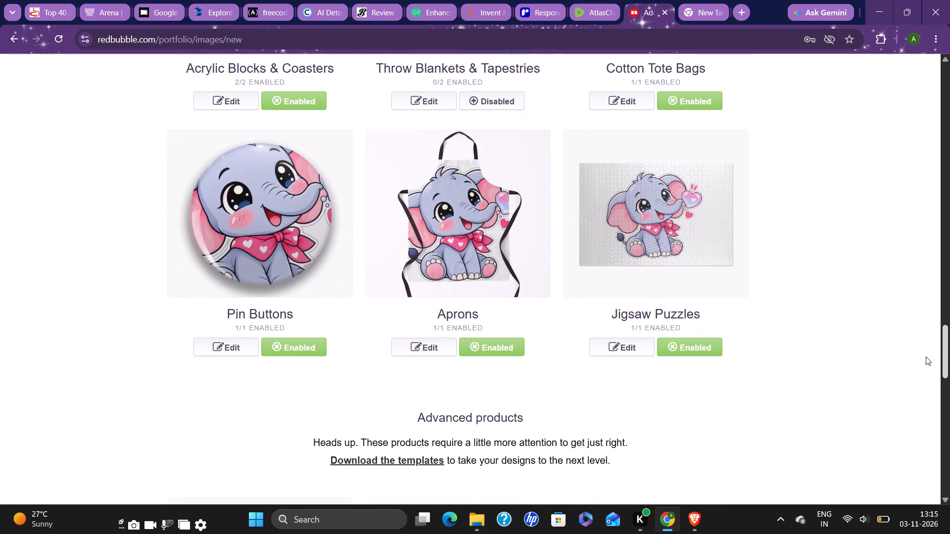
{"action": "left_click_drag", "start_coordinate": [926, 356], "coordinate": [926, 360]}
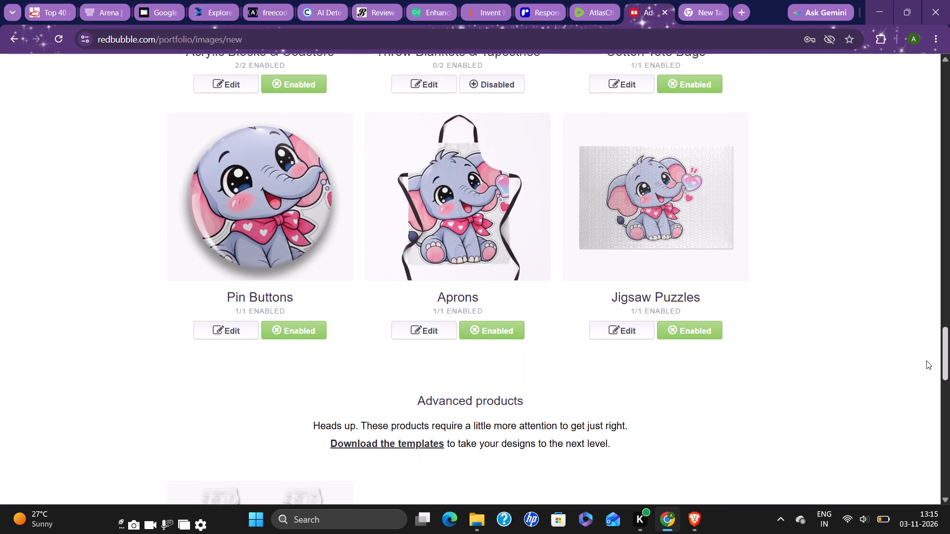
{"action": "left_click_drag", "start_coordinate": [926, 360], "coordinate": [926, 365]}
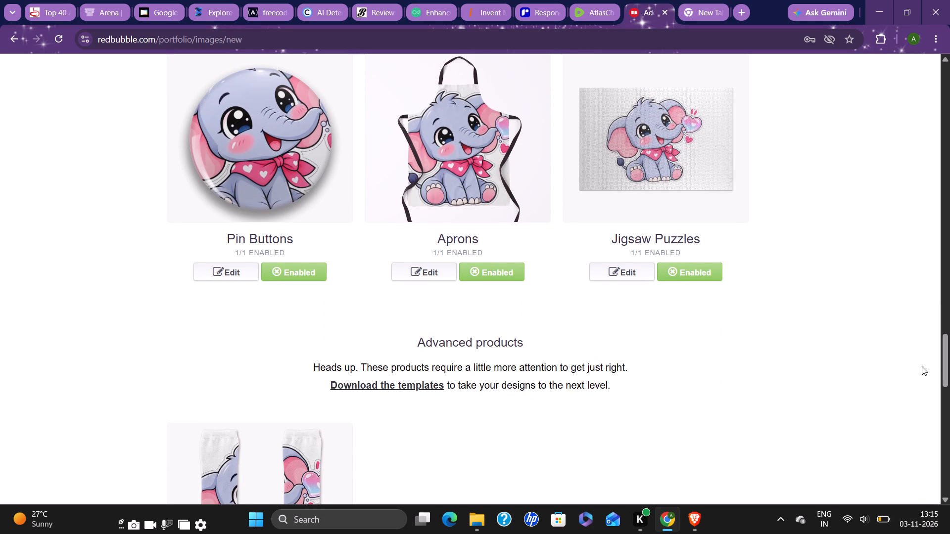
{"action": "left_click_drag", "start_coordinate": [948, 360], "coordinate": [948, 360]}
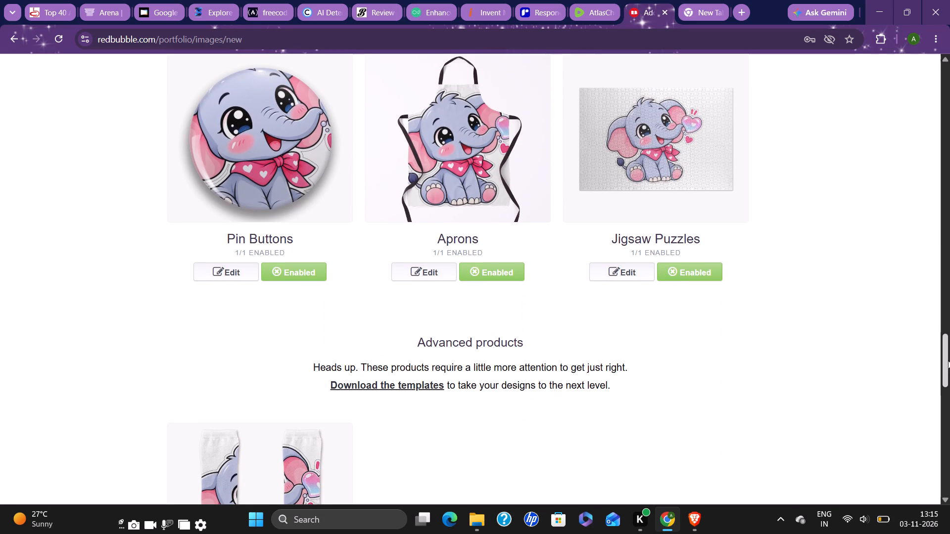
Open the Socks design under Advanced products, set its background to pale lilac #eccaef and apply the changes.
{"action": "left_click_drag", "start_coordinate": [948, 360], "coordinate": [946, 395]}
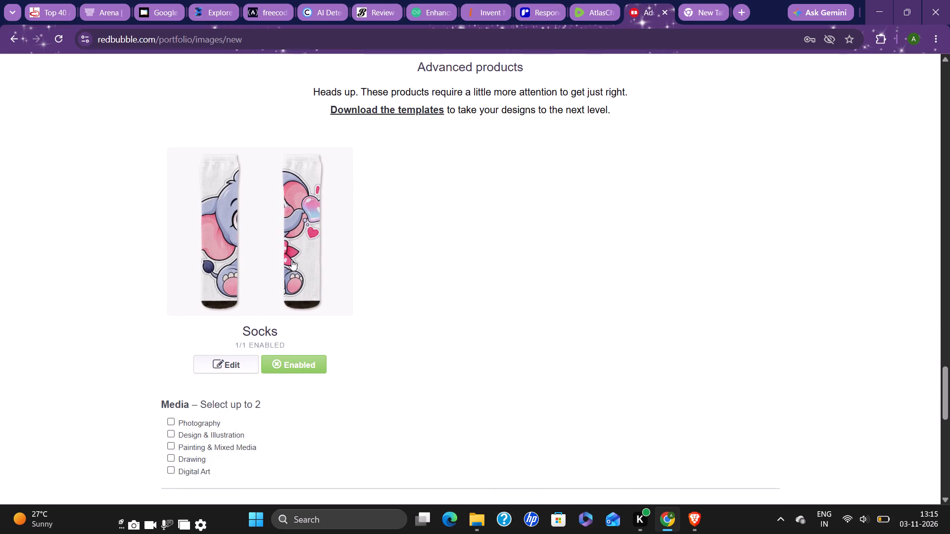
{"action": "left_click", "coordinate": [286, 249]}
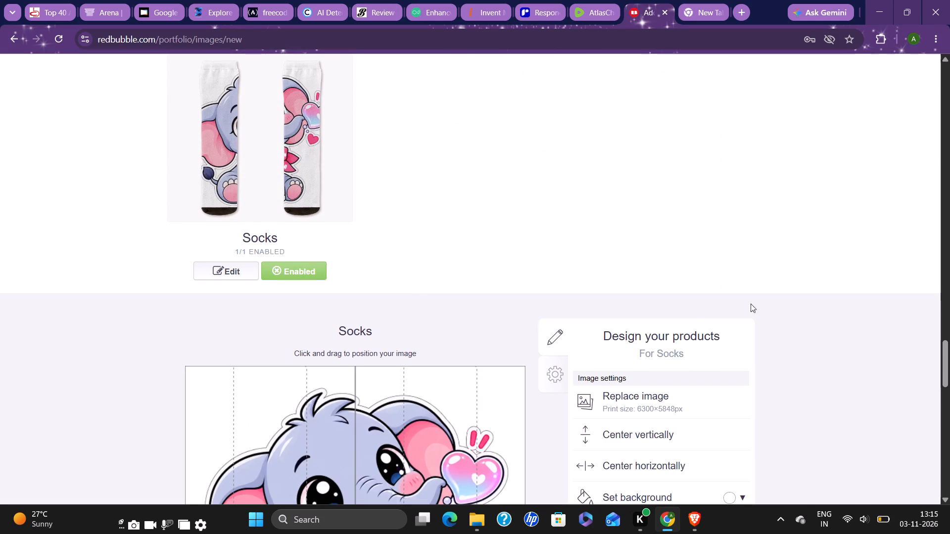
{"action": "left_click_drag", "start_coordinate": [949, 361], "coordinate": [949, 381]}
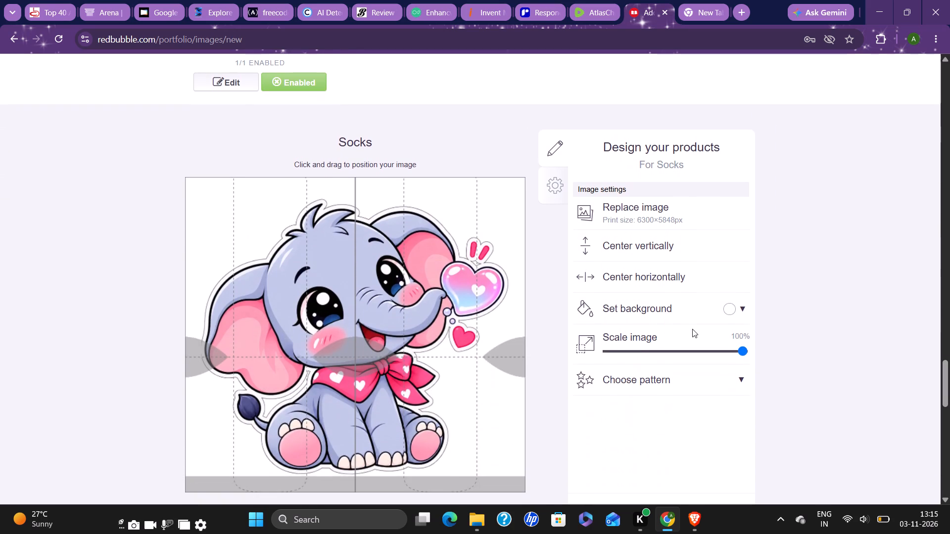
{"action": "left_click", "coordinate": [702, 309]}
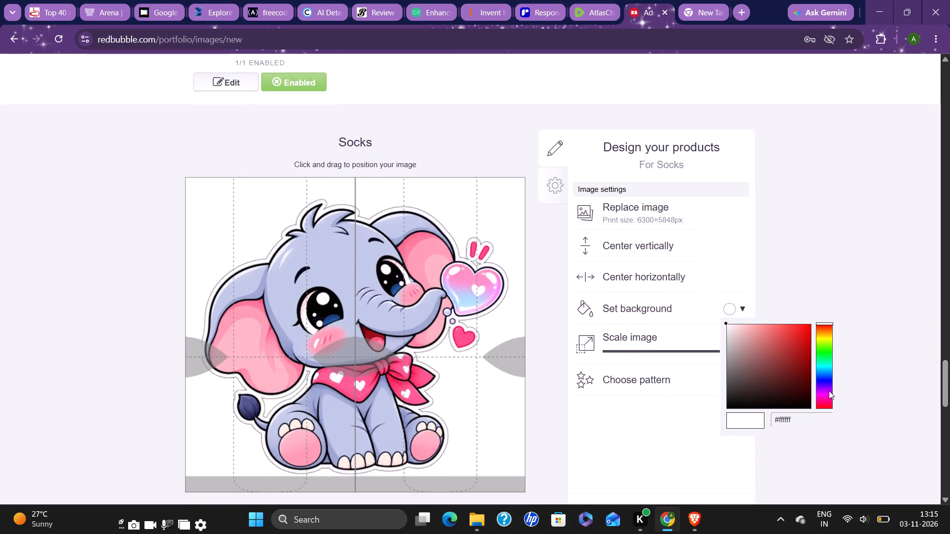
{"action": "left_click", "coordinate": [826, 393]}
{"action": "left_click", "coordinate": [739, 337]}
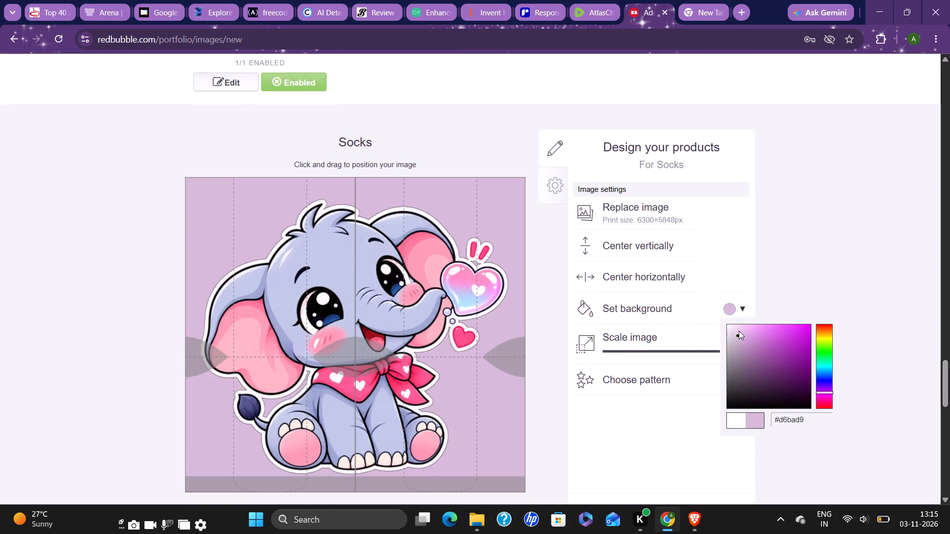
{"action": "left_click", "coordinate": [739, 331]}
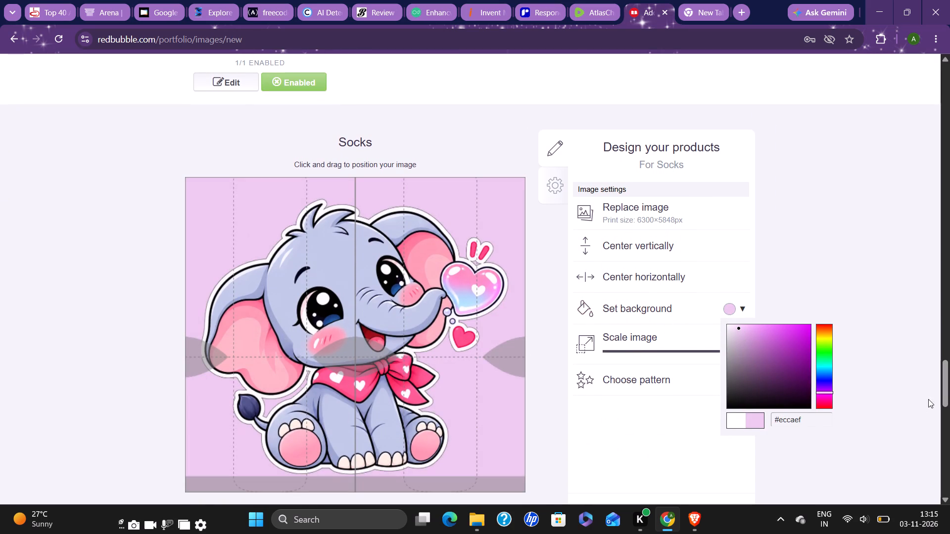
{"action": "left_click_drag", "start_coordinate": [949, 388], "coordinate": [949, 411]}
{"action": "left_click", "coordinate": [679, 302]}
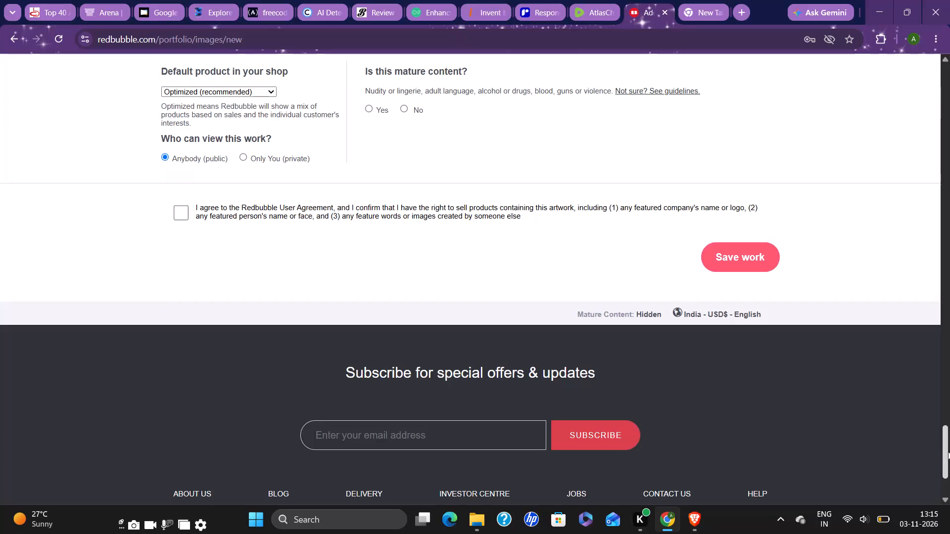
Select Digital Art and Design & Illustration as the two media types for the work.
{"action": "left_click_drag", "start_coordinate": [948, 451], "coordinate": [949, 369]}
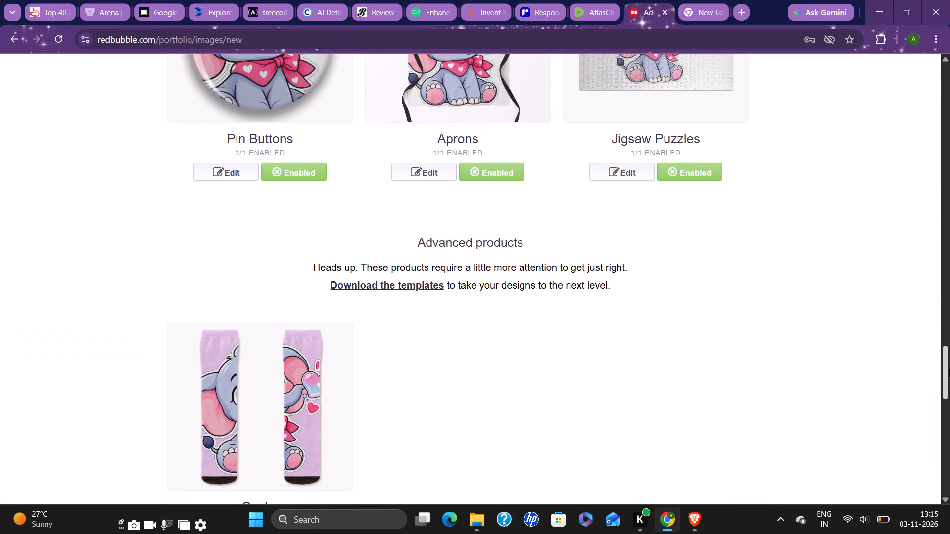
{"action": "left_click_drag", "start_coordinate": [949, 369], "coordinate": [949, 328]}
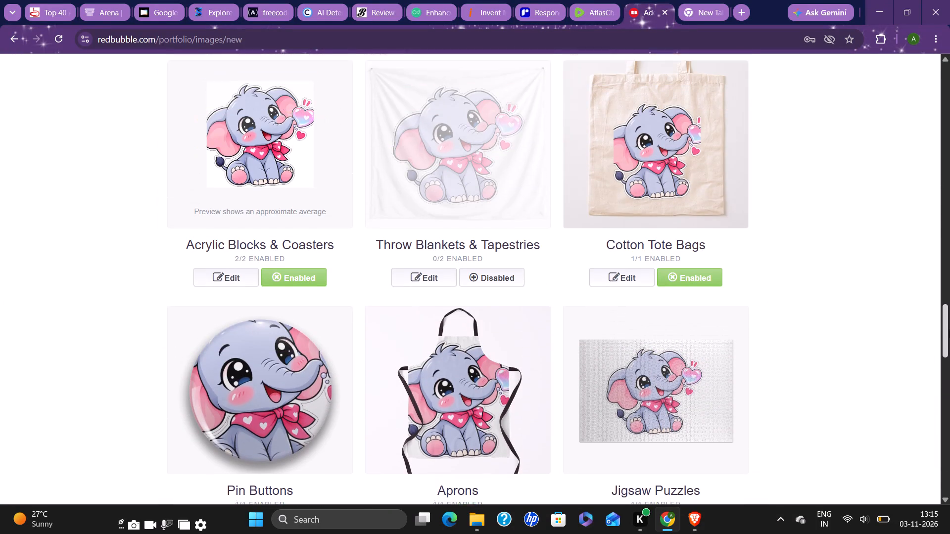
{"action": "left_click_drag", "start_coordinate": [949, 328], "coordinate": [943, 403]}
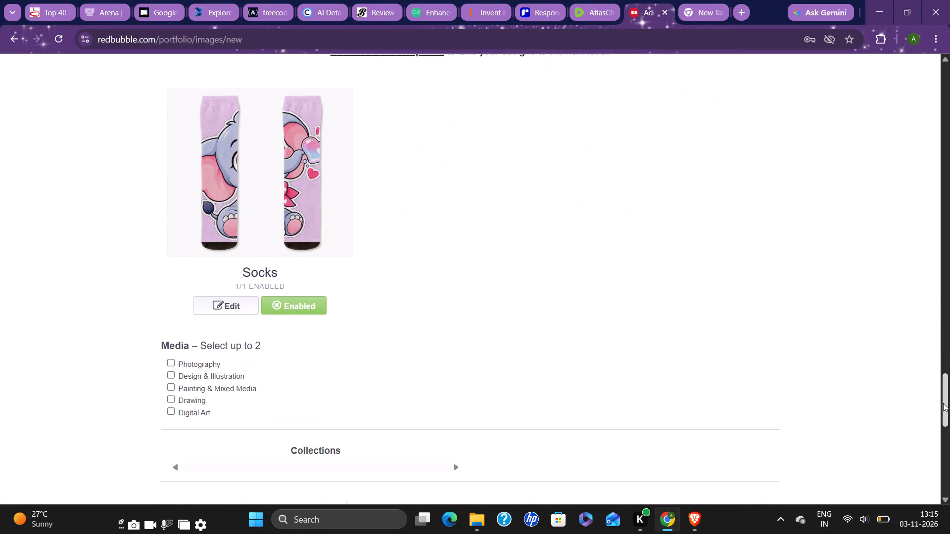
{"action": "left_click_drag", "start_coordinate": [943, 403], "coordinate": [943, 417]}
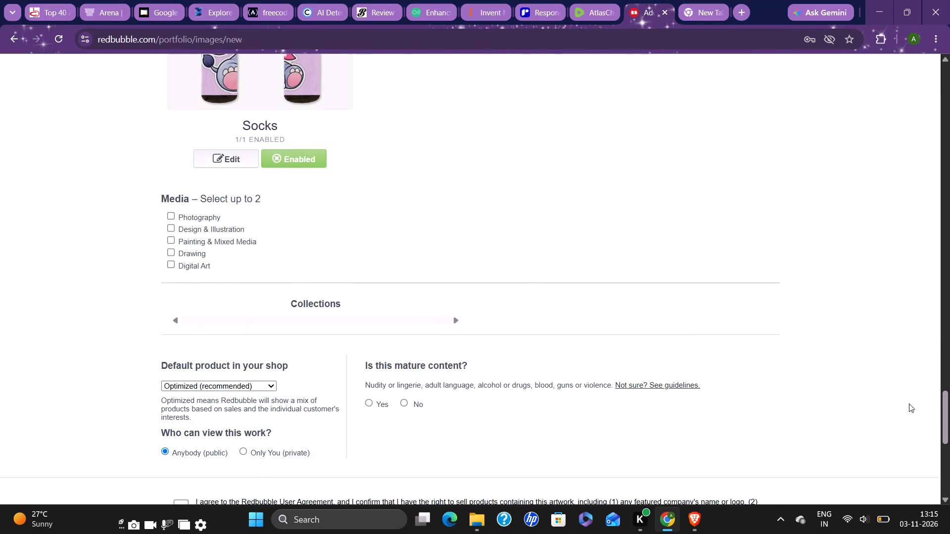
{"action": "left_click", "coordinate": [164, 264]}
{"action": "left_click", "coordinate": [167, 264]}
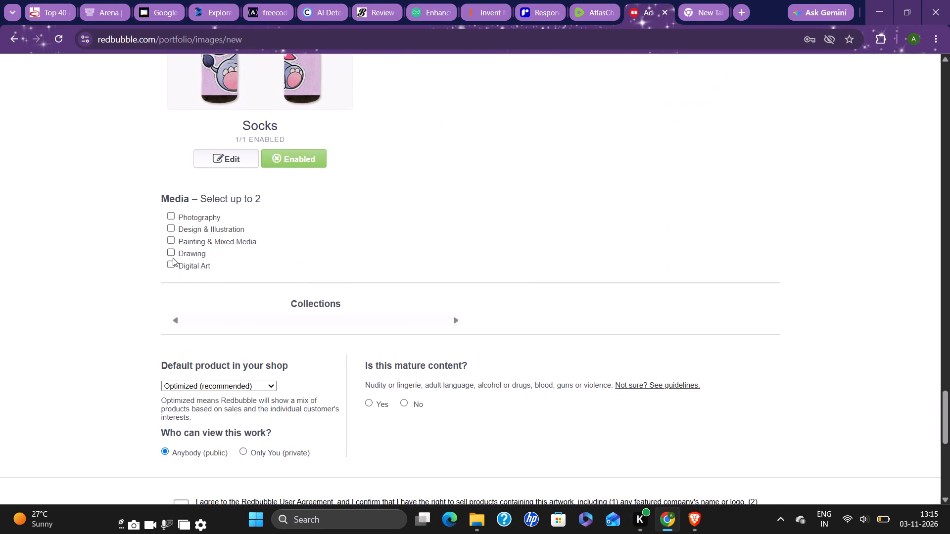
{"action": "left_click", "coordinate": [173, 262]}
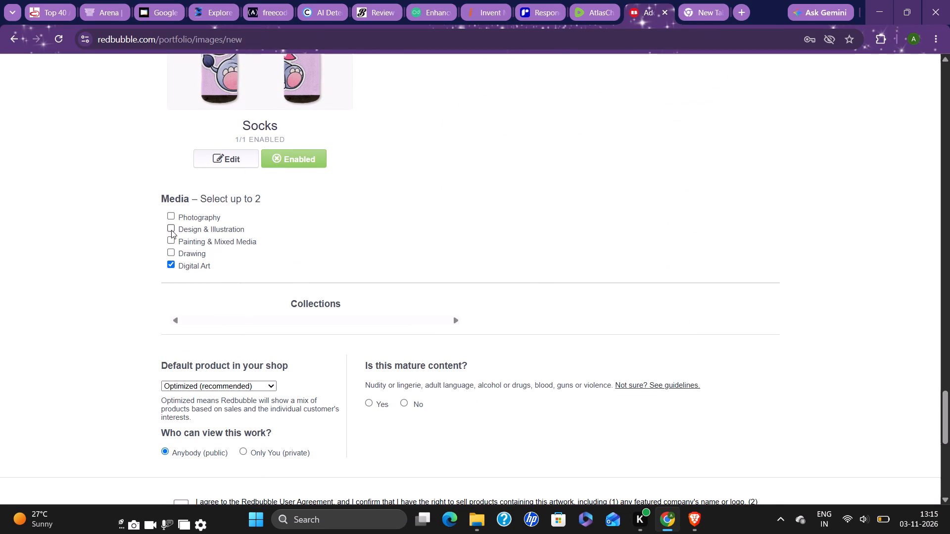
{"action": "left_click", "coordinate": [171, 231]}
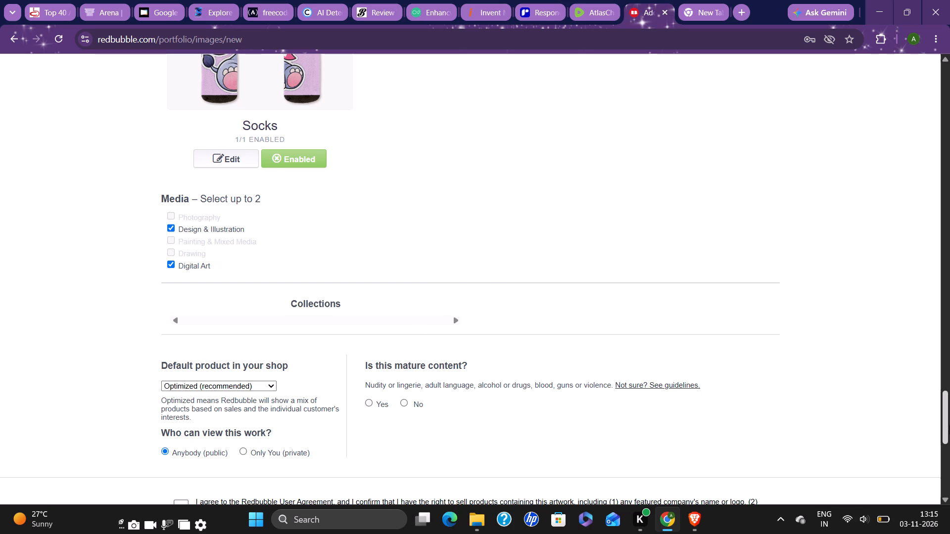
Mark the work as not mature content and accept the Redbubble User Agreement and selling-rights confirmation.
{"action": "left_click_drag", "start_coordinate": [949, 426], "coordinate": [946, 438]}
{"action": "left_click", "coordinate": [946, 438]}
{"action": "left_click", "coordinate": [404, 311]}
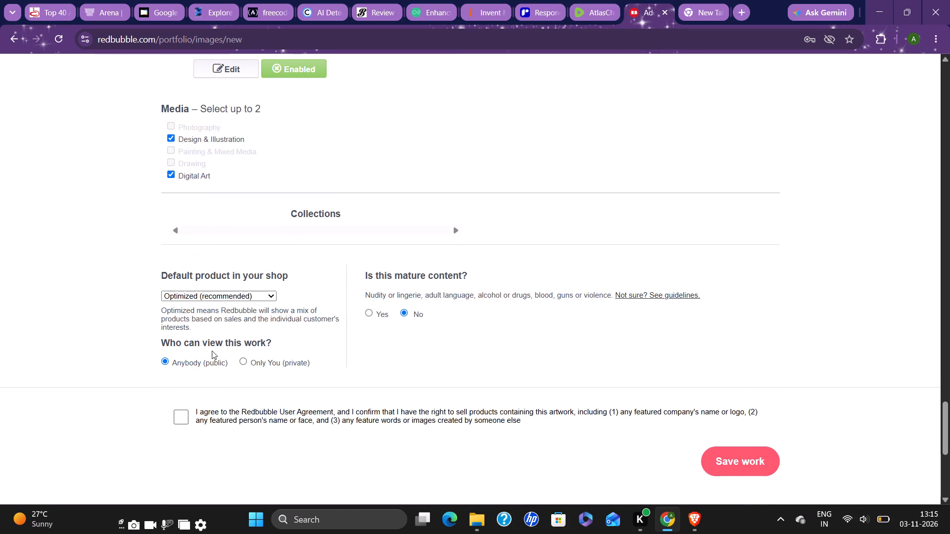
{"action": "left_click", "coordinate": [181, 418]}
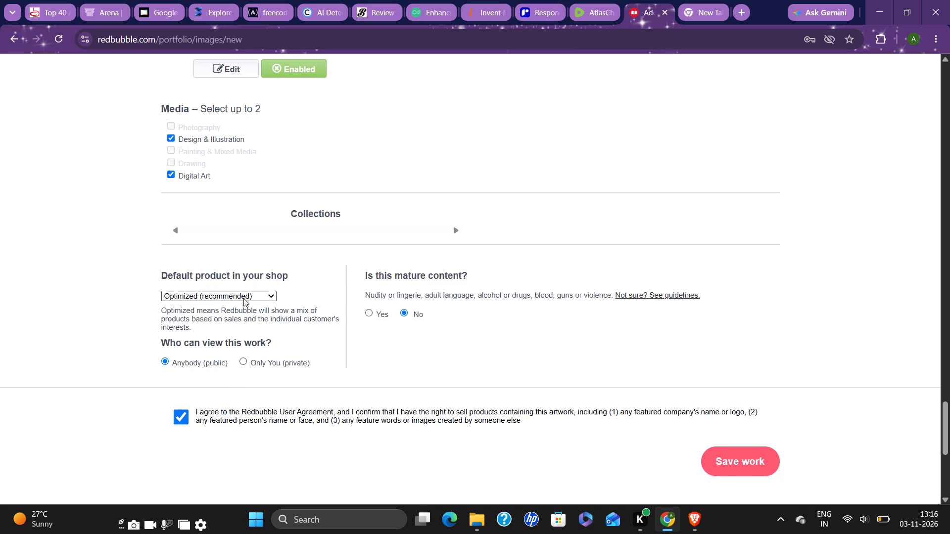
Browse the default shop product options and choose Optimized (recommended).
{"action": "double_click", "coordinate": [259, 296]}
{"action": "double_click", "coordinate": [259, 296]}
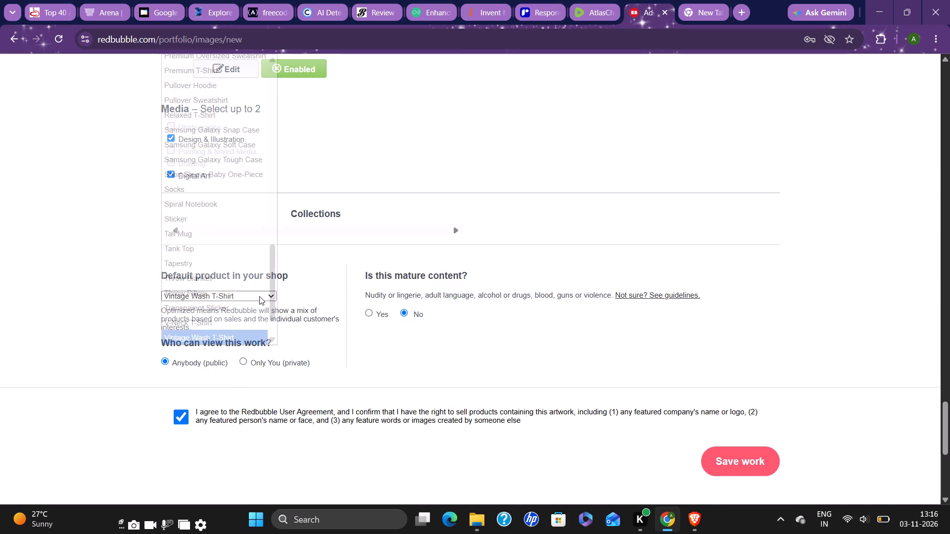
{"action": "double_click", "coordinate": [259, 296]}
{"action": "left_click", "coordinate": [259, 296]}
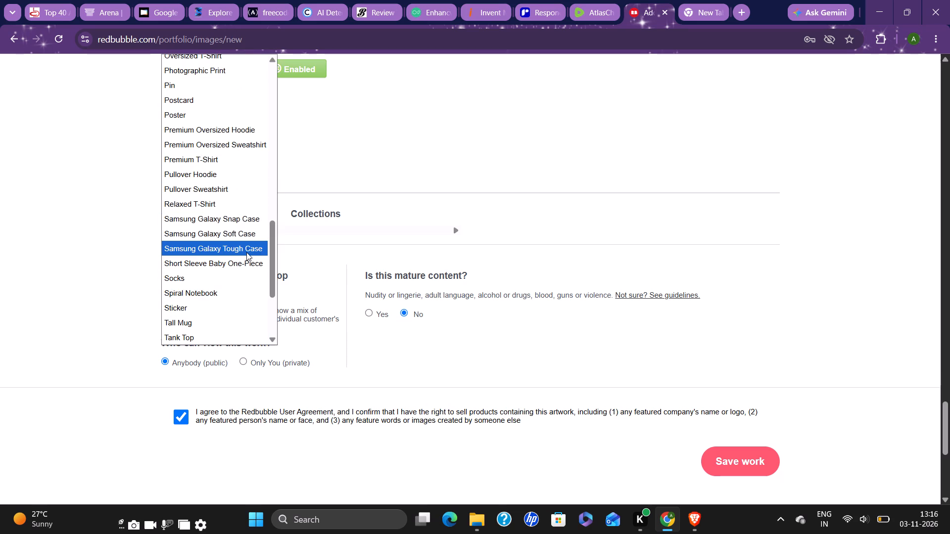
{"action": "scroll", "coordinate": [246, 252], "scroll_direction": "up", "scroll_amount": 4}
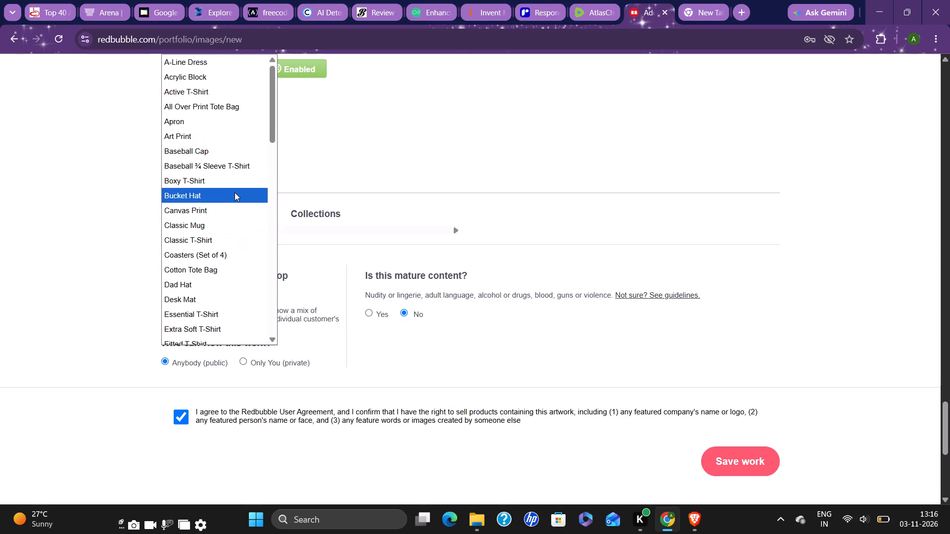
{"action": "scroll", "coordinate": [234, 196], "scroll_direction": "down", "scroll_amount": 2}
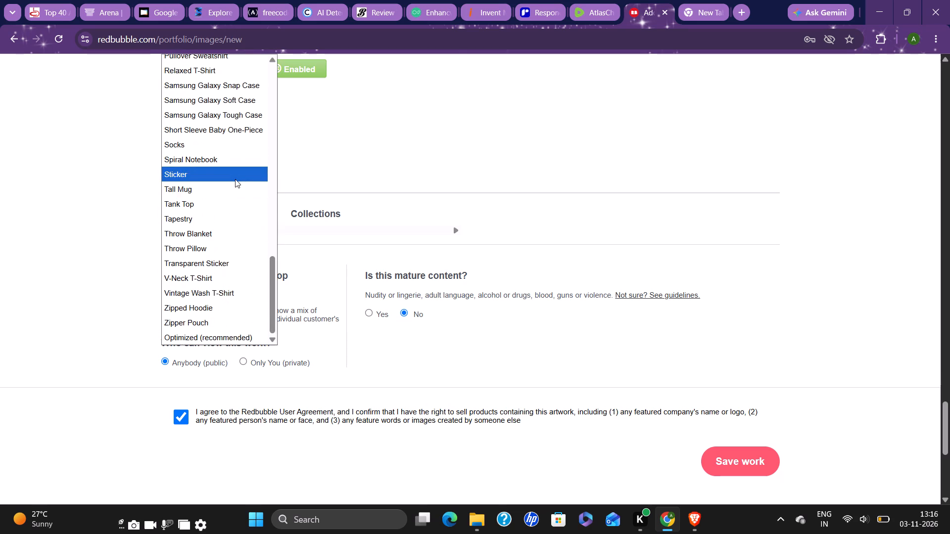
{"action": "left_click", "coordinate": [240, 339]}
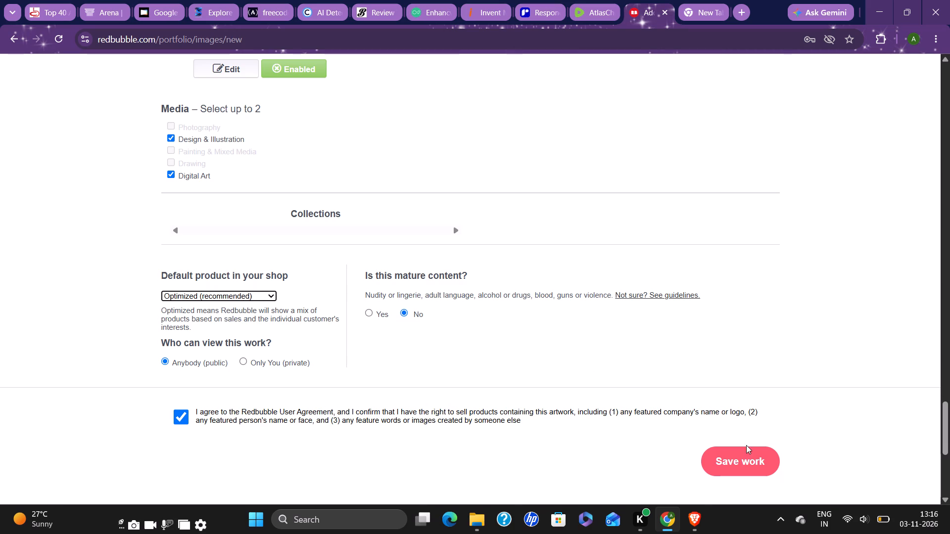
Save the new elephant work.
{"action": "left_click", "coordinate": [750, 462]}
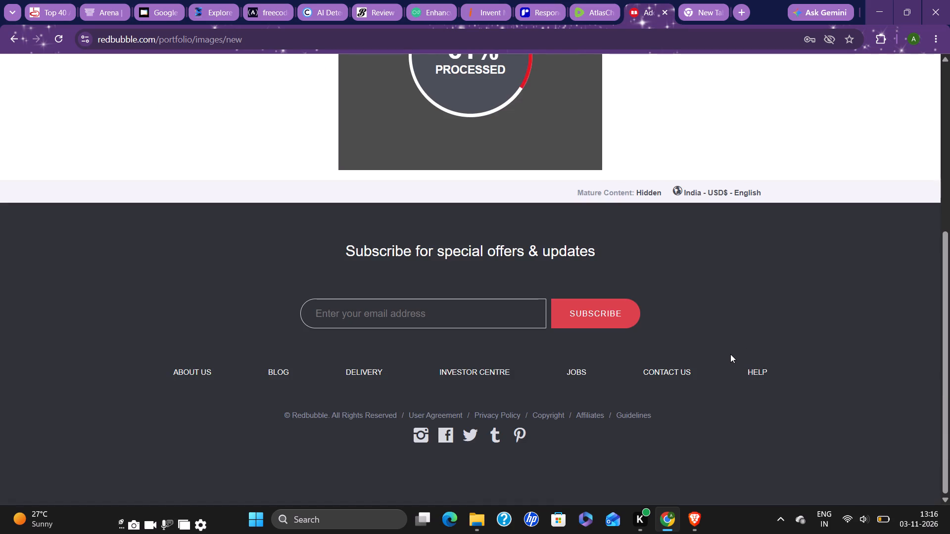
{"action": "scroll", "coordinate": [730, 354], "scroll_direction": "up", "scroll_amount": 2}
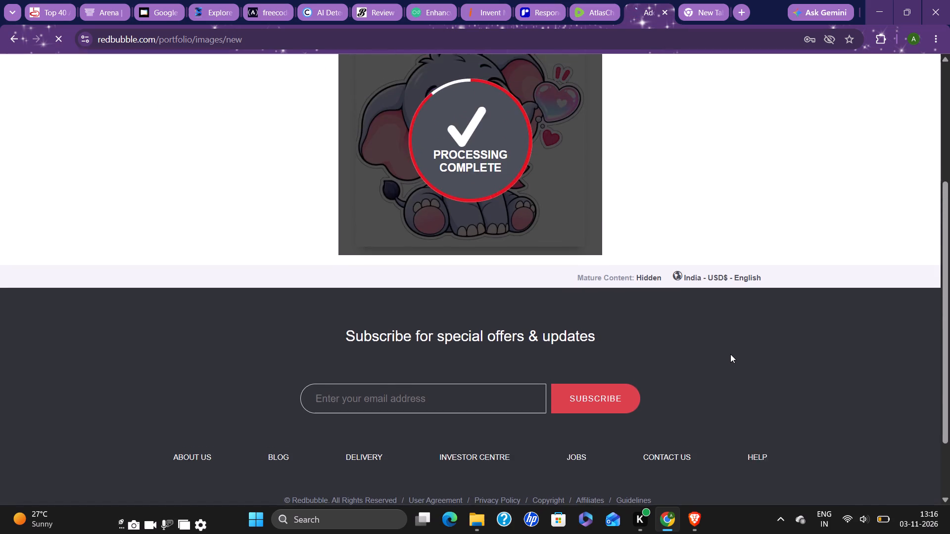
{"action": "scroll", "coordinate": [730, 354], "scroll_direction": "up", "scroll_amount": 2}
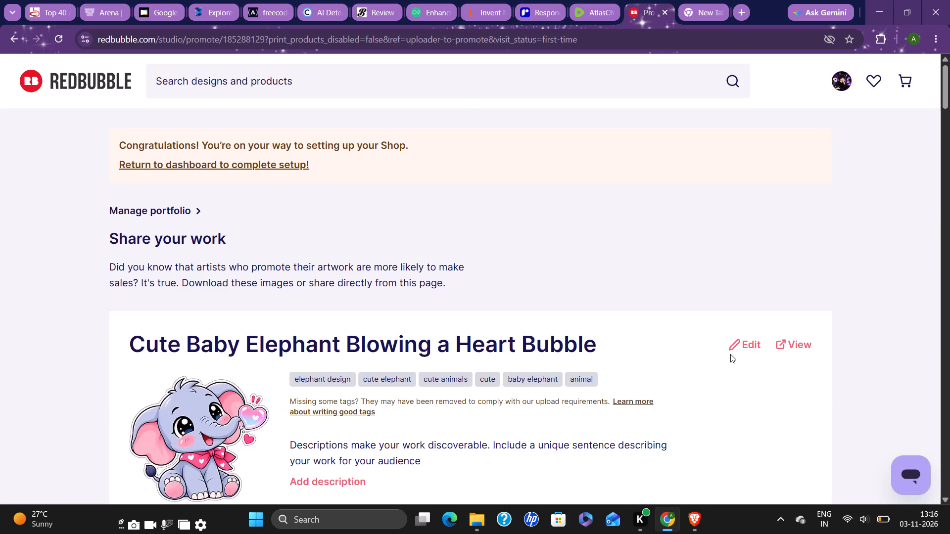
Open the saved work's description for editing and paste the copied text beginning "An baby elephant with big sparkling eyes, rosy cheeks" from the clipboard history.
{"action": "left_click", "coordinate": [337, 483]}
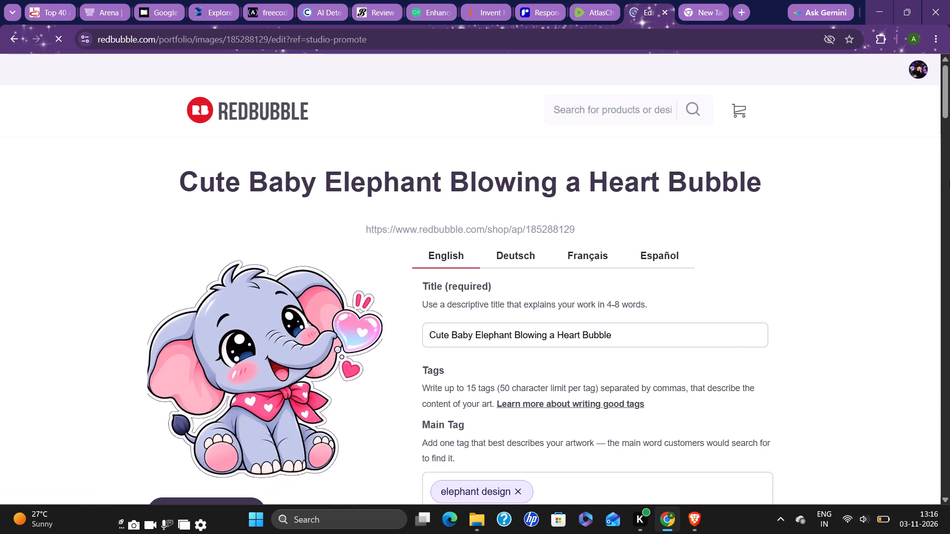
{"action": "left_click_drag", "start_coordinate": [948, 95], "coordinate": [948, 150]}
{"action": "left_click", "coordinate": [571, 278]}
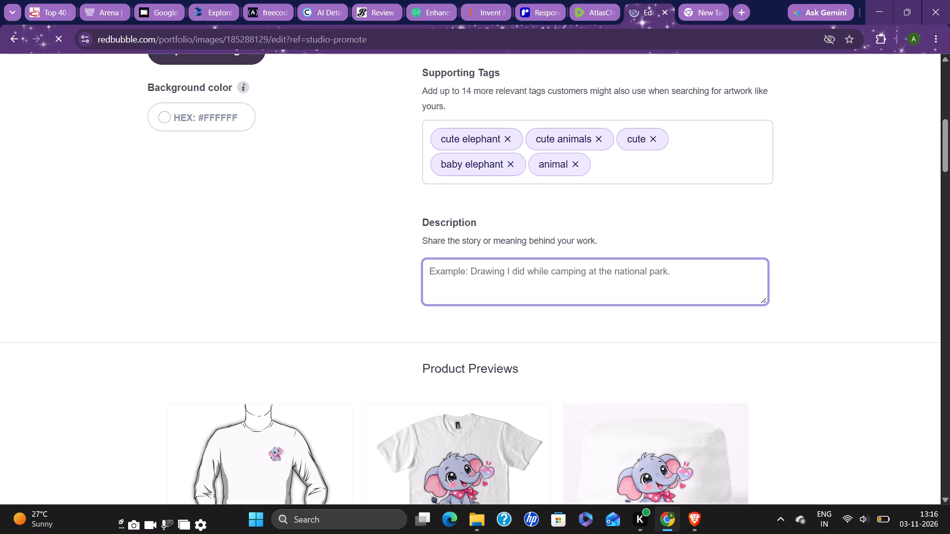
{"action": "key", "text": "super+v"}
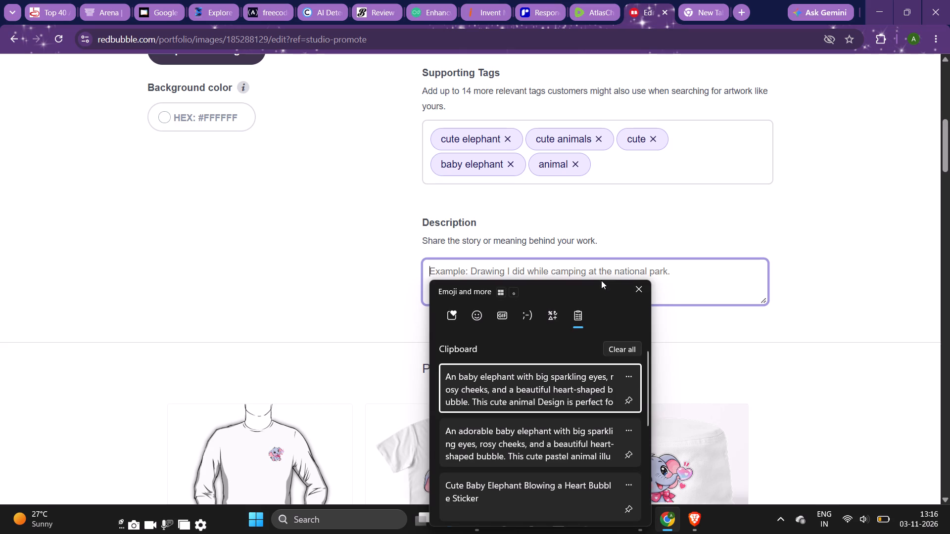
{"action": "key", "text": "Return"}
{"action": "key", "text": "ctrl+v"}
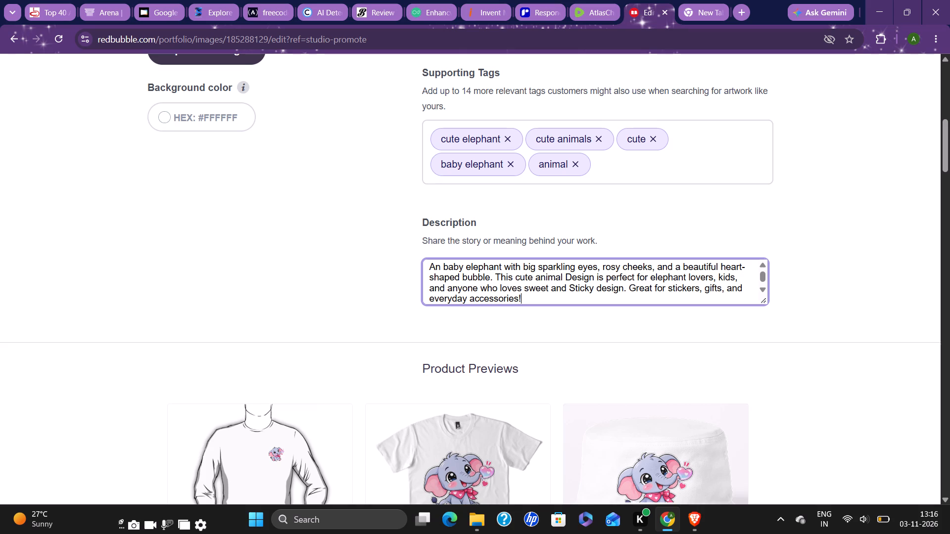
Accept the User Agreement and rights confirmation again and save the work with its new description.
{"action": "left_click_drag", "start_coordinate": [949, 158], "coordinate": [949, 332]}
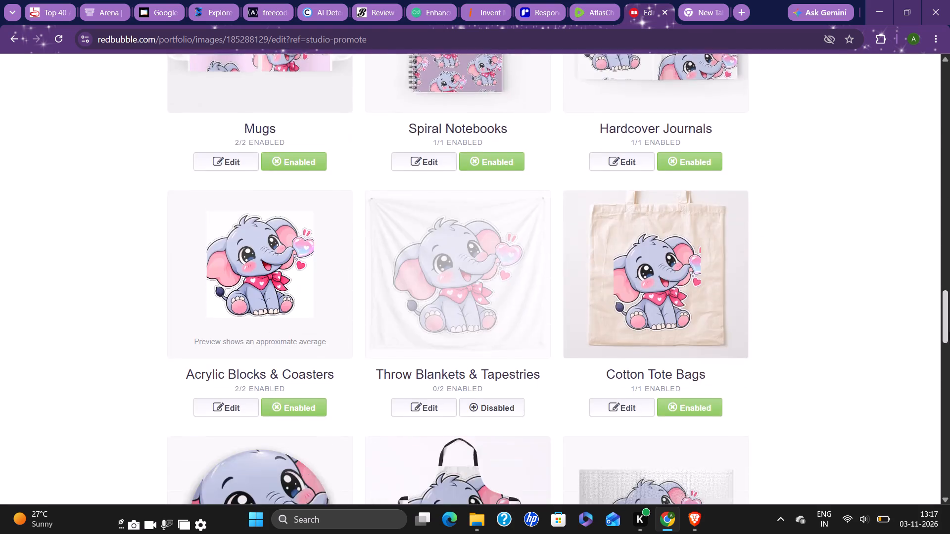
{"action": "left_click_drag", "start_coordinate": [949, 332], "coordinate": [944, 446]}
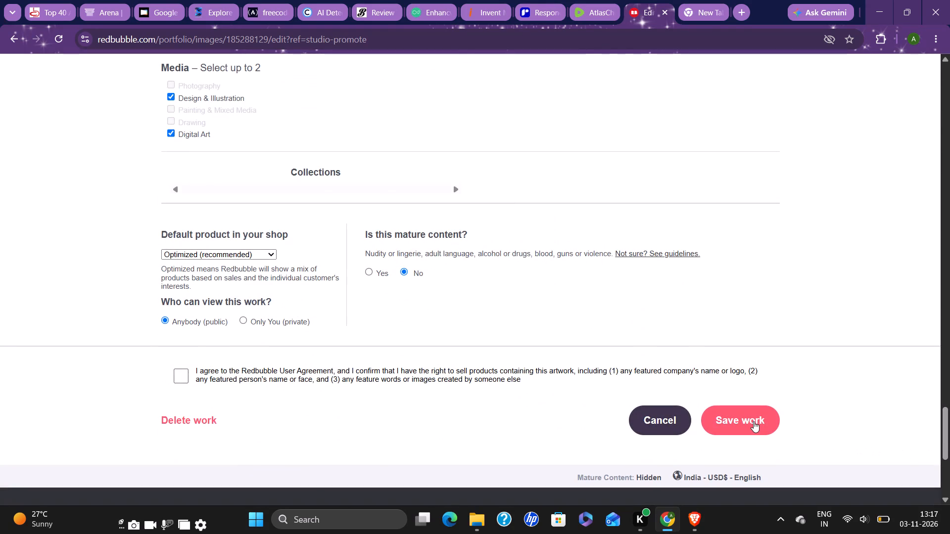
{"action": "left_click", "coordinate": [754, 421]}
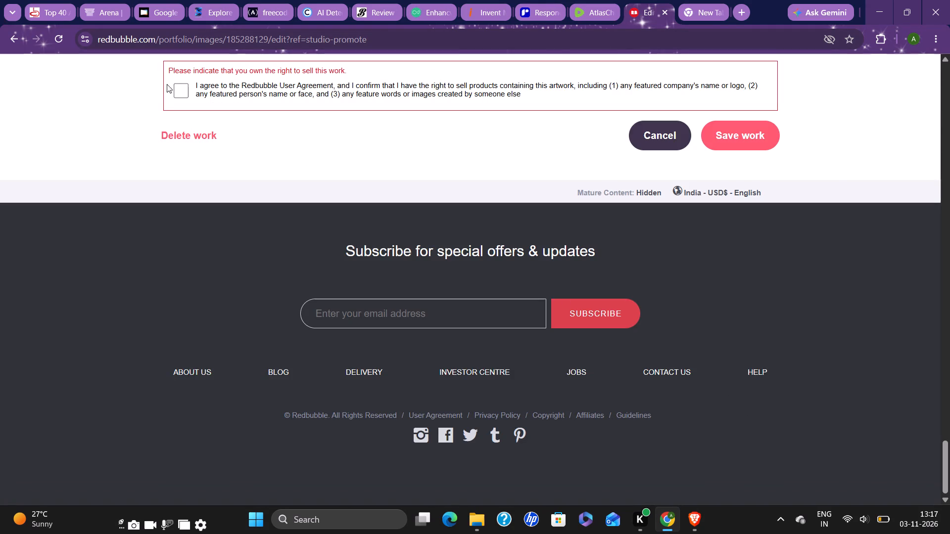
{"action": "left_click", "coordinate": [184, 86]}
{"action": "left_click", "coordinate": [756, 132]}
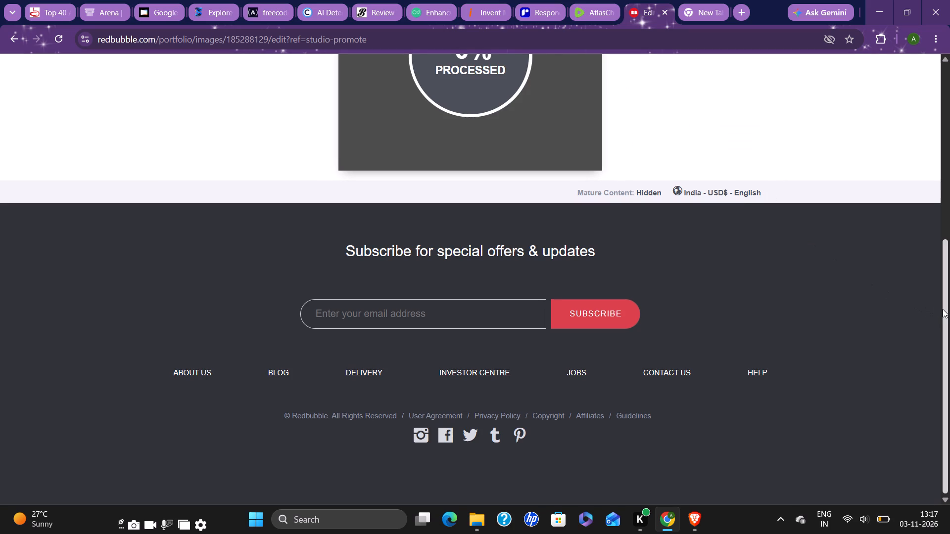
{"action": "left_click_drag", "start_coordinate": [949, 308], "coordinate": [932, 249]}
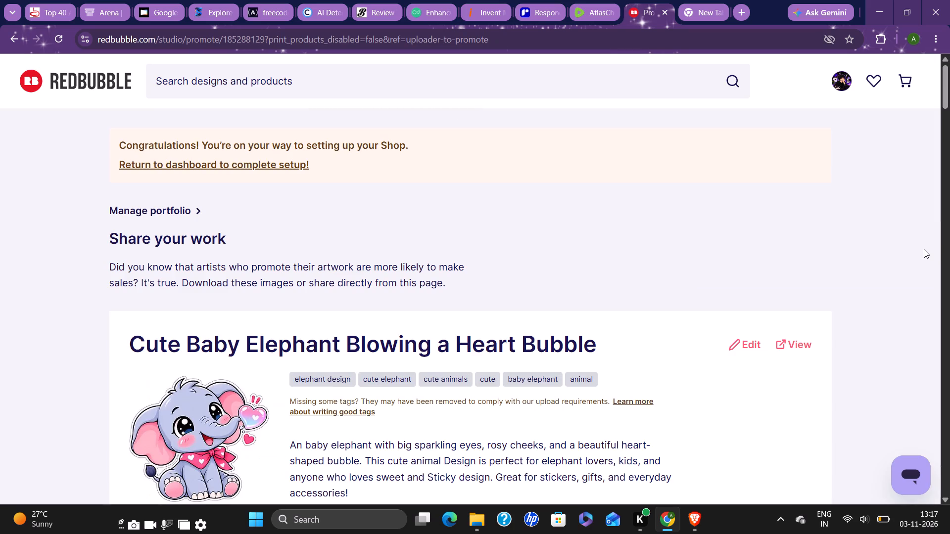
Return to the Redbubble dashboard to continue the shop setup.
{"action": "left_click", "coordinate": [222, 167]}
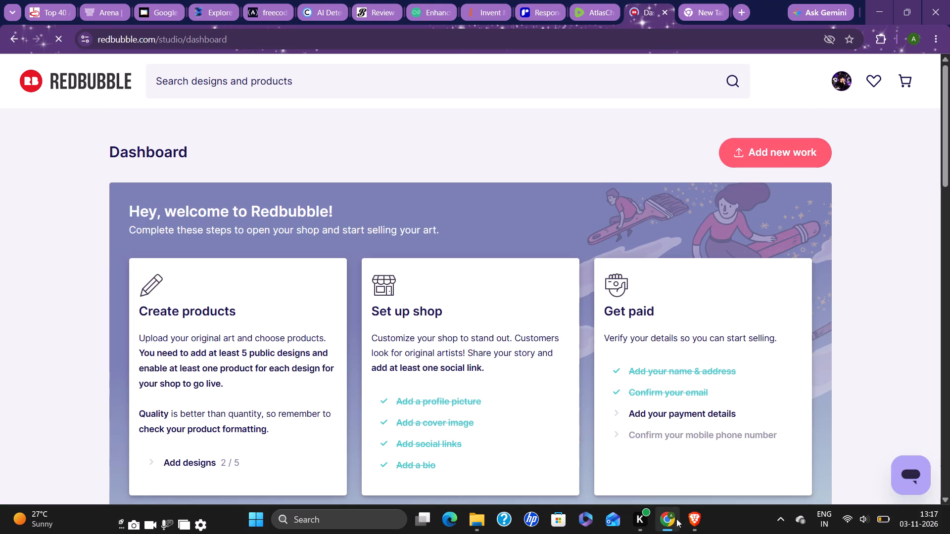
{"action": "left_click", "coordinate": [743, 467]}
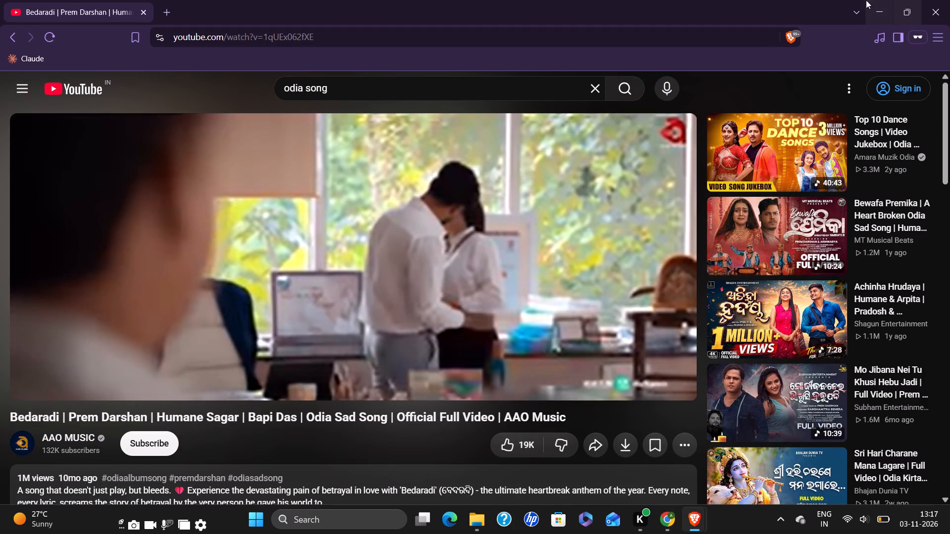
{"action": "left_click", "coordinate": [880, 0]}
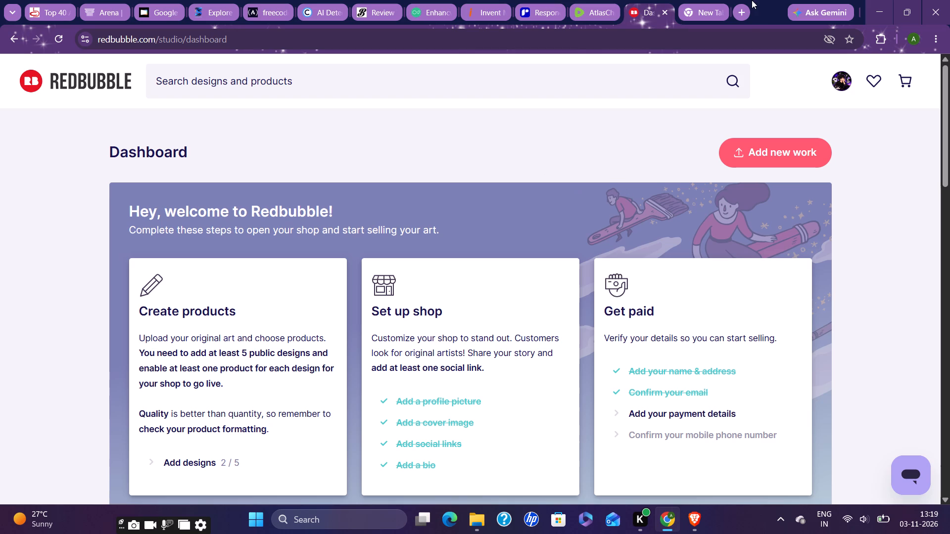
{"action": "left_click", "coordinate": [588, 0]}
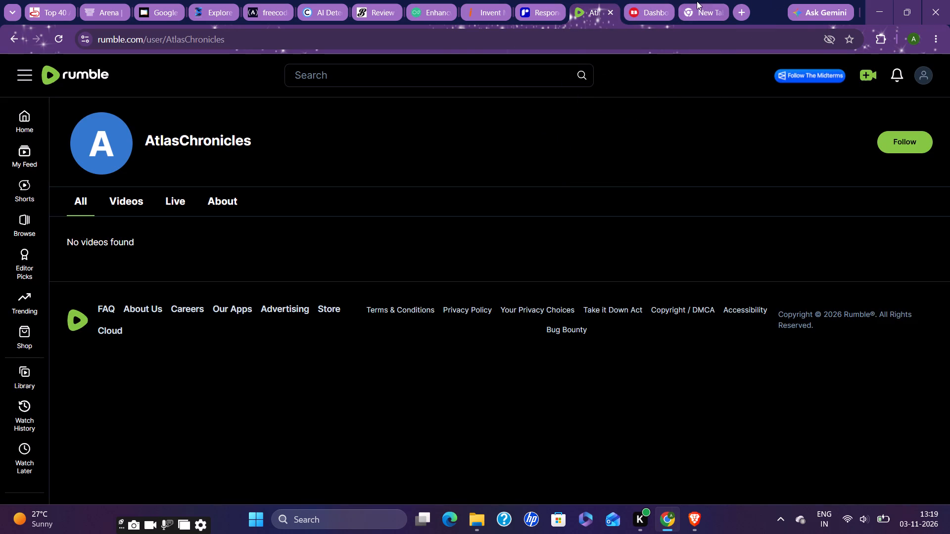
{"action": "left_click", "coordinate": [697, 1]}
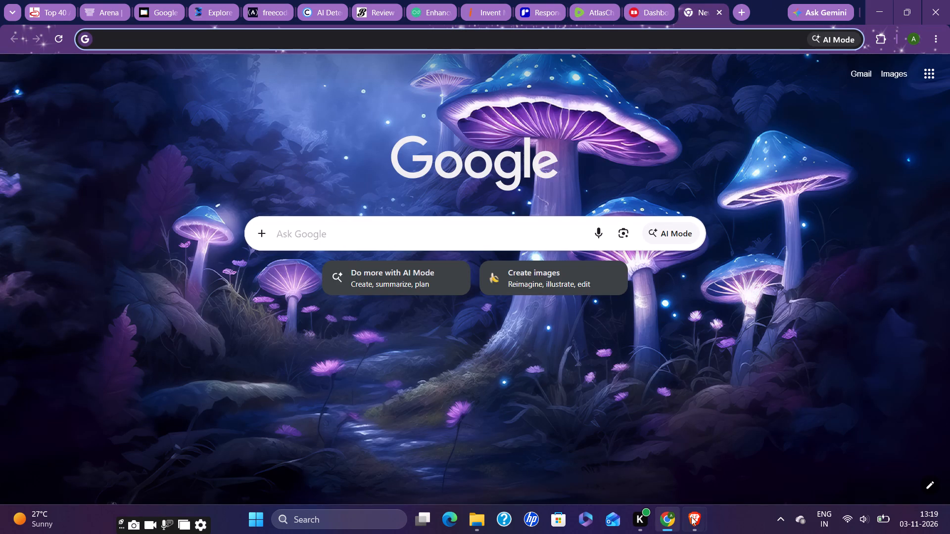